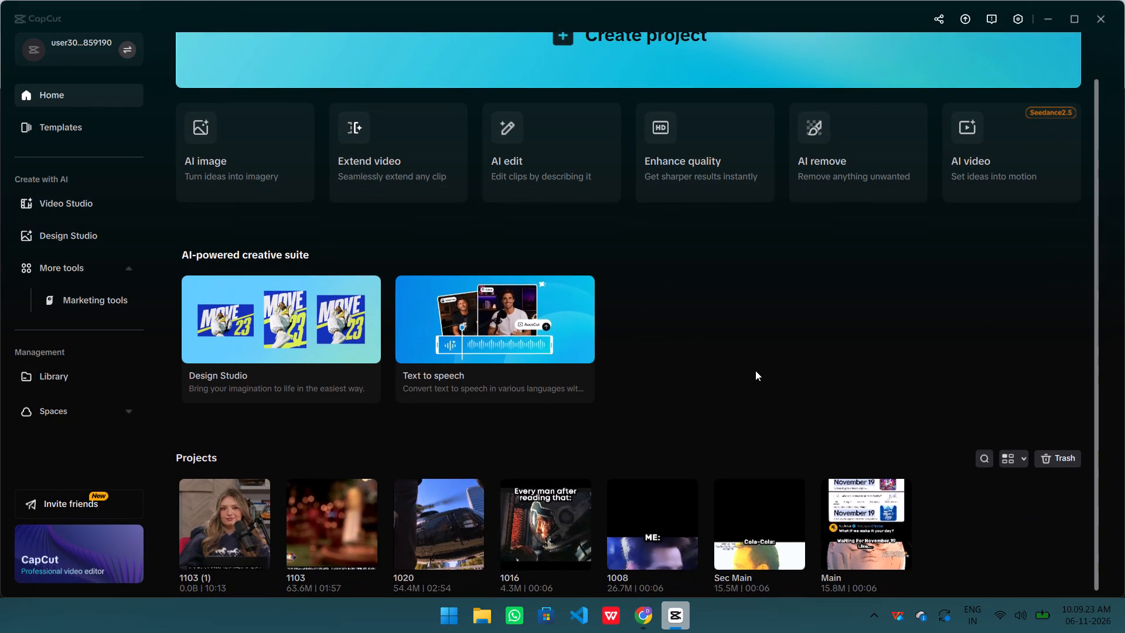
scroll(755, 370, "down", 2)
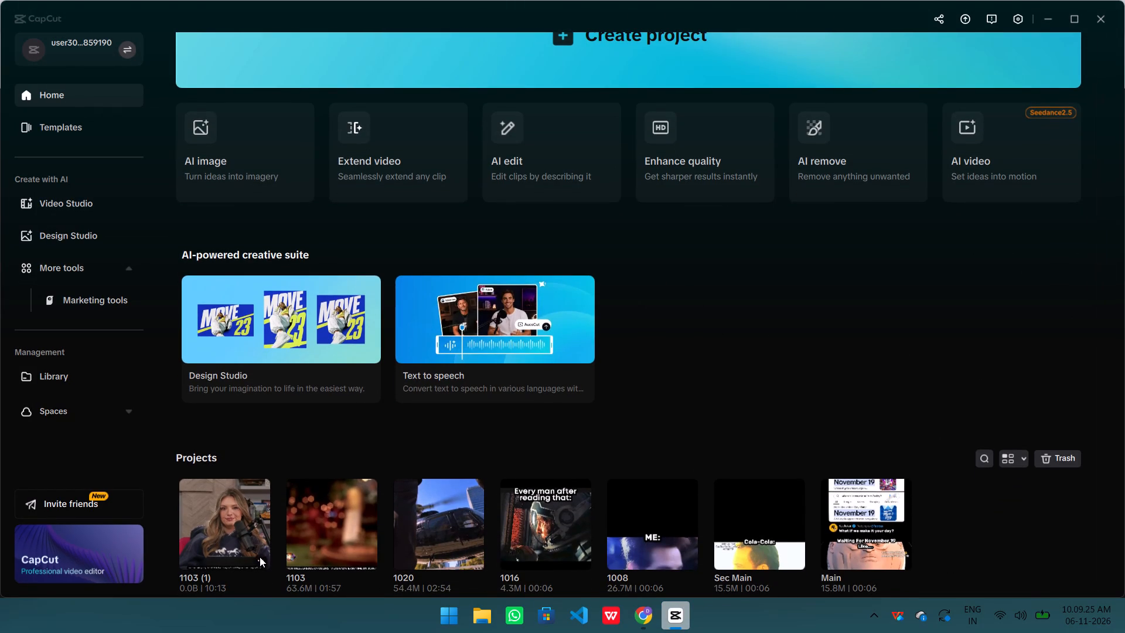
left_click(260, 557)
key("BackSpace")
key("Return")
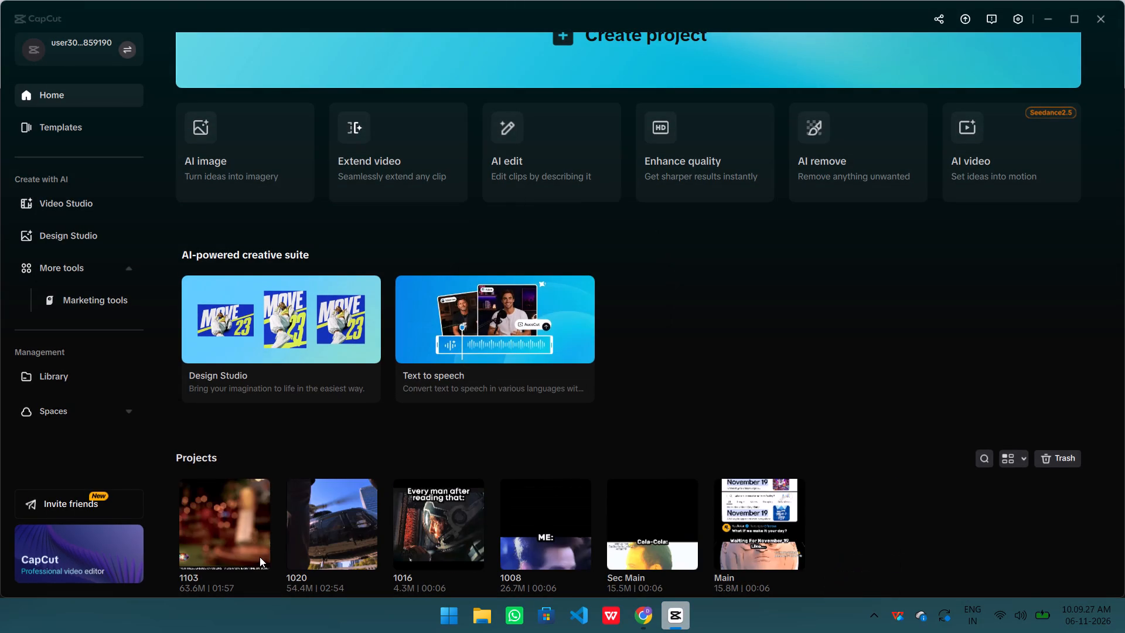
Create a new CapCut project and minimize the browser covering its editor.
scroll(711, 294, "up", 5)
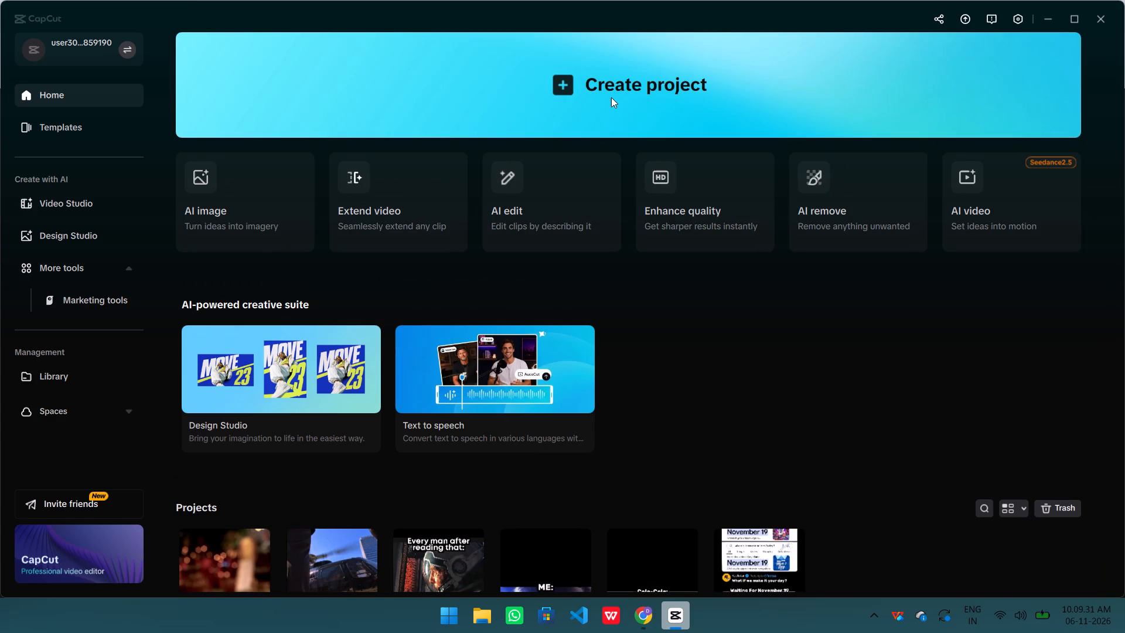
left_click(611, 97)
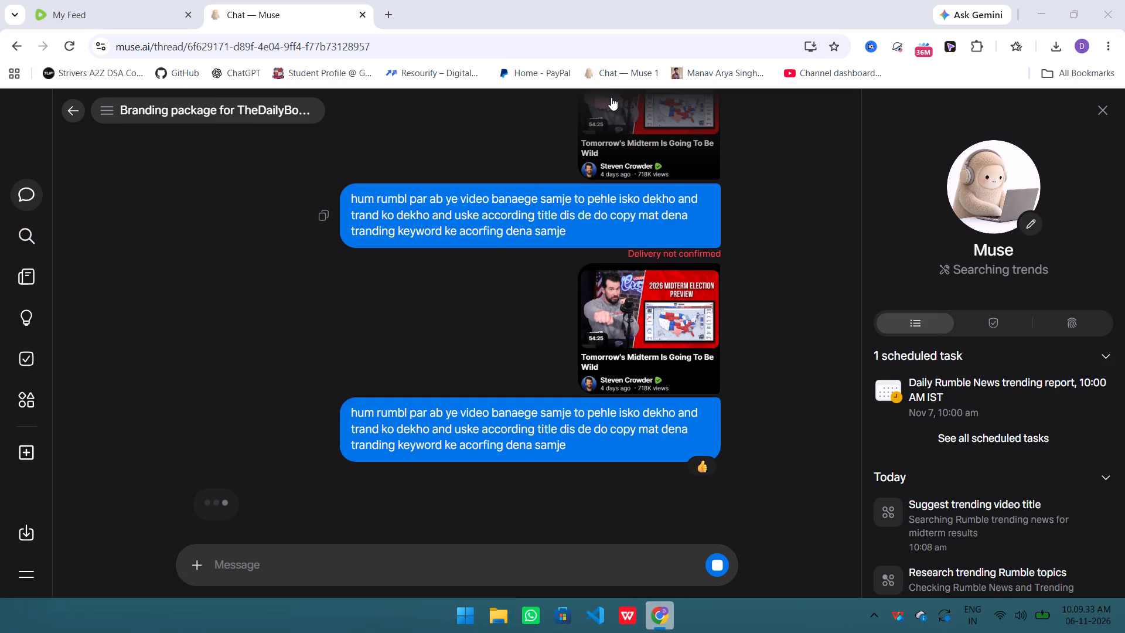
left_click(1045, 4)
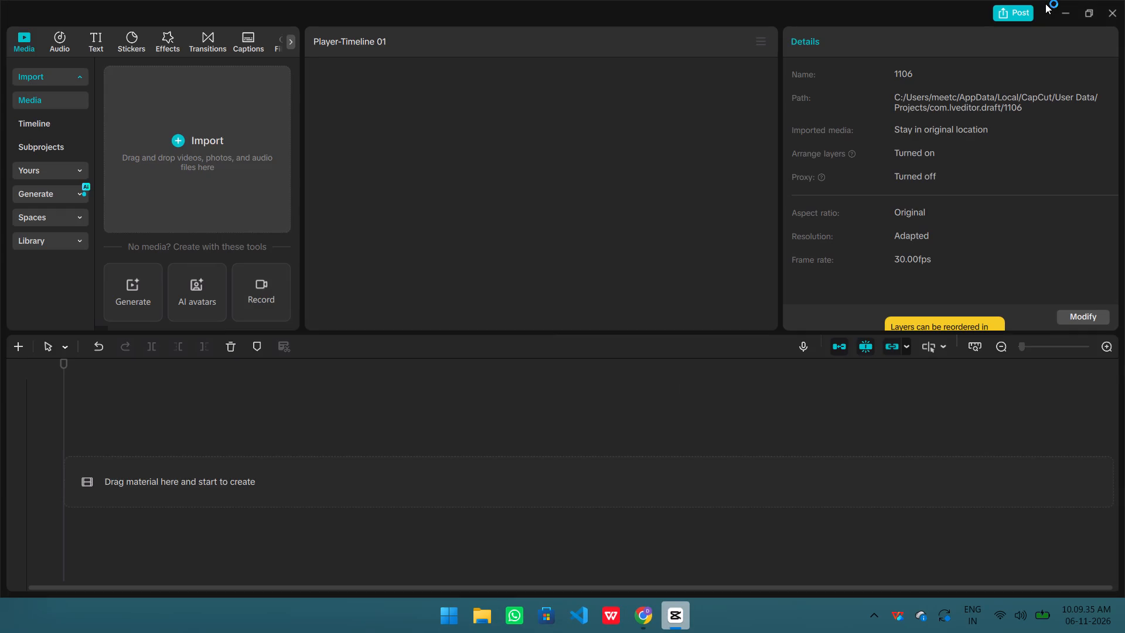
key("alt+Tab")
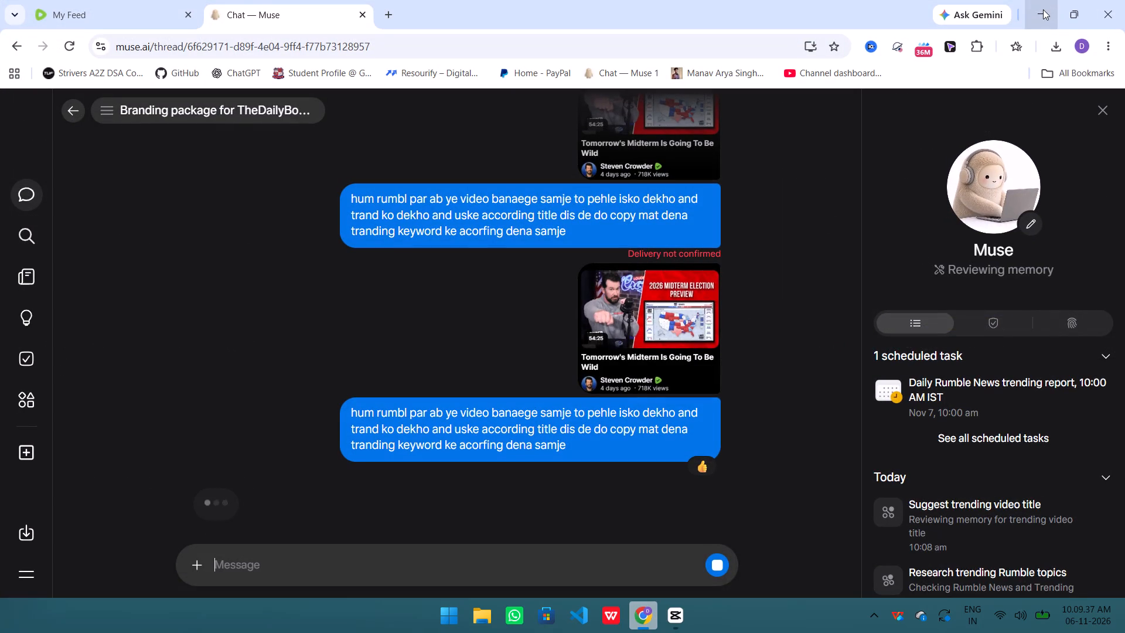
left_click(1042, 10)
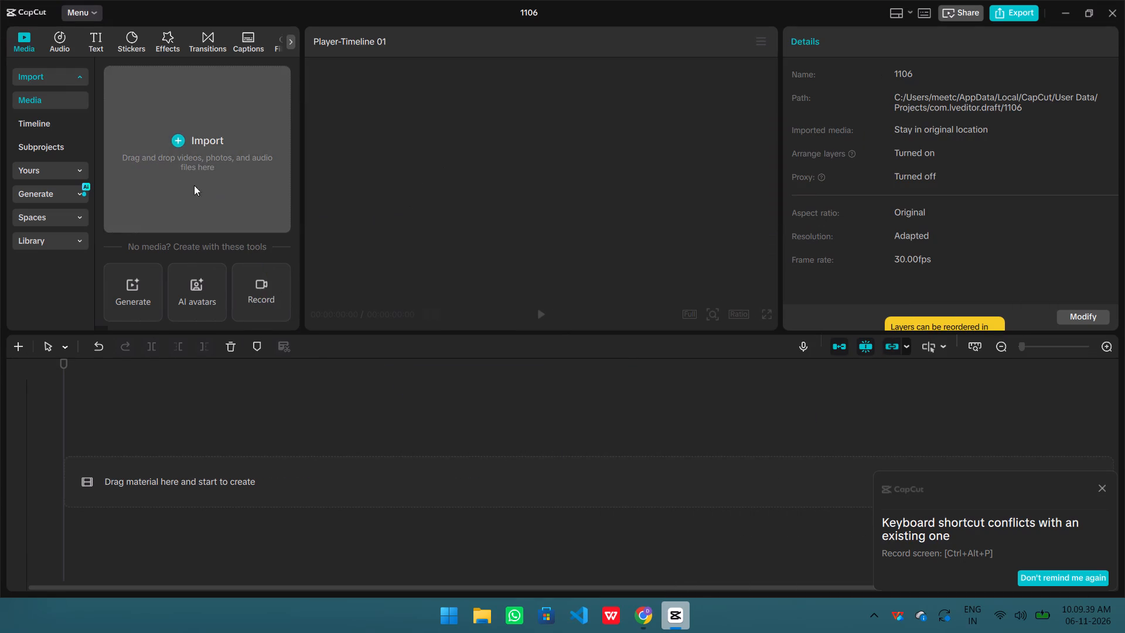
Import the video eQxaB.caa.rec from the Downloads folder into the project media.
left_click(163, 179)
left_click(195, 164)
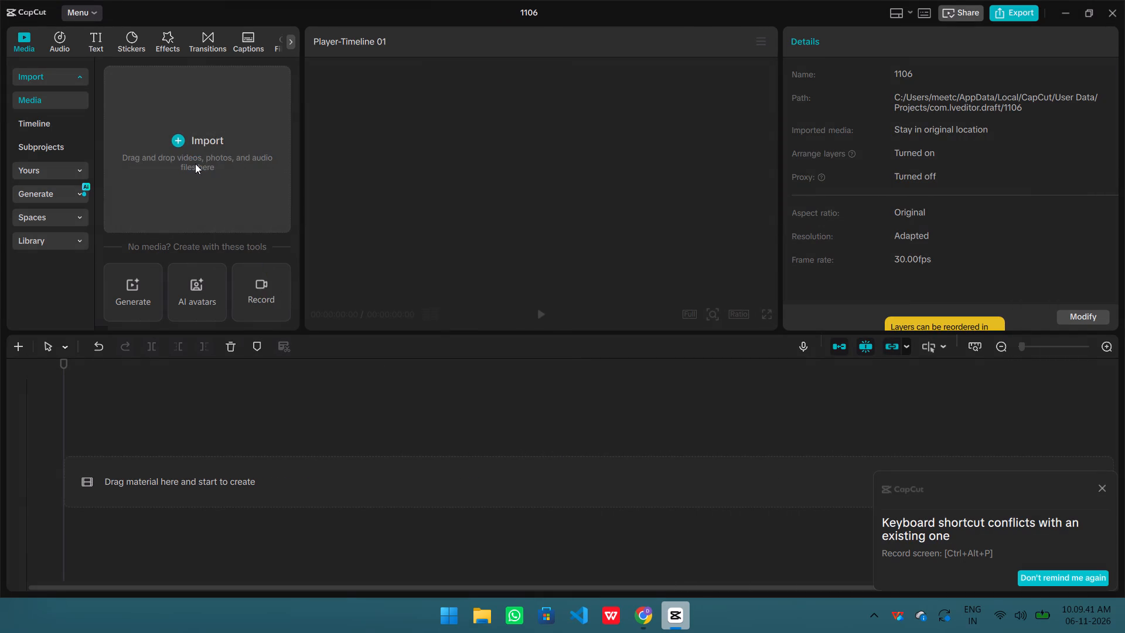
left_click(182, 133)
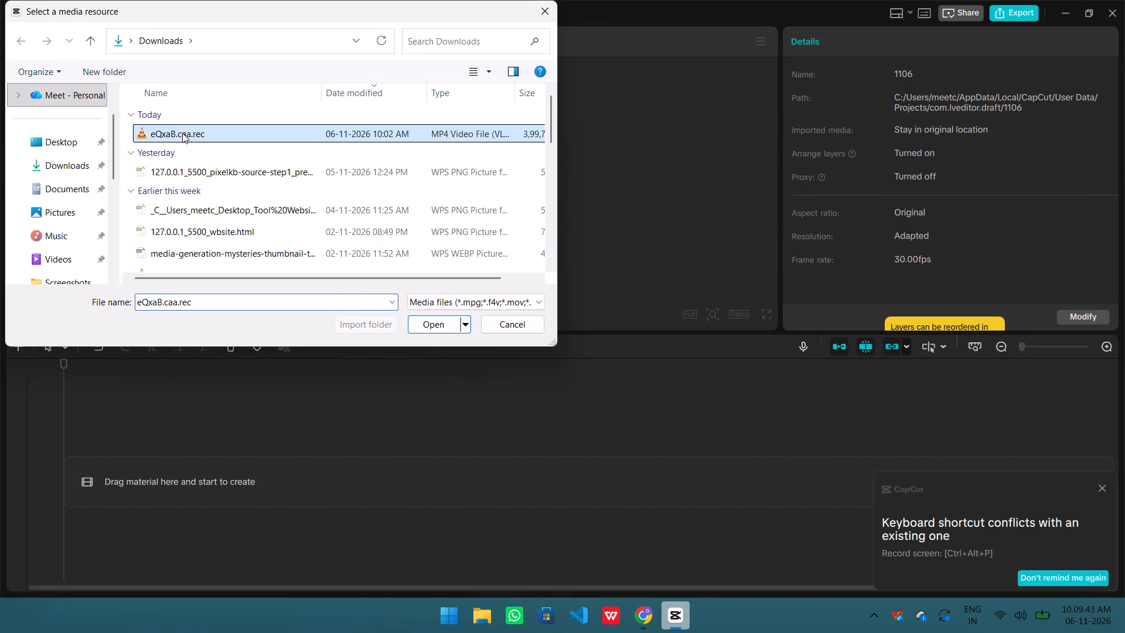
left_click(443, 321)
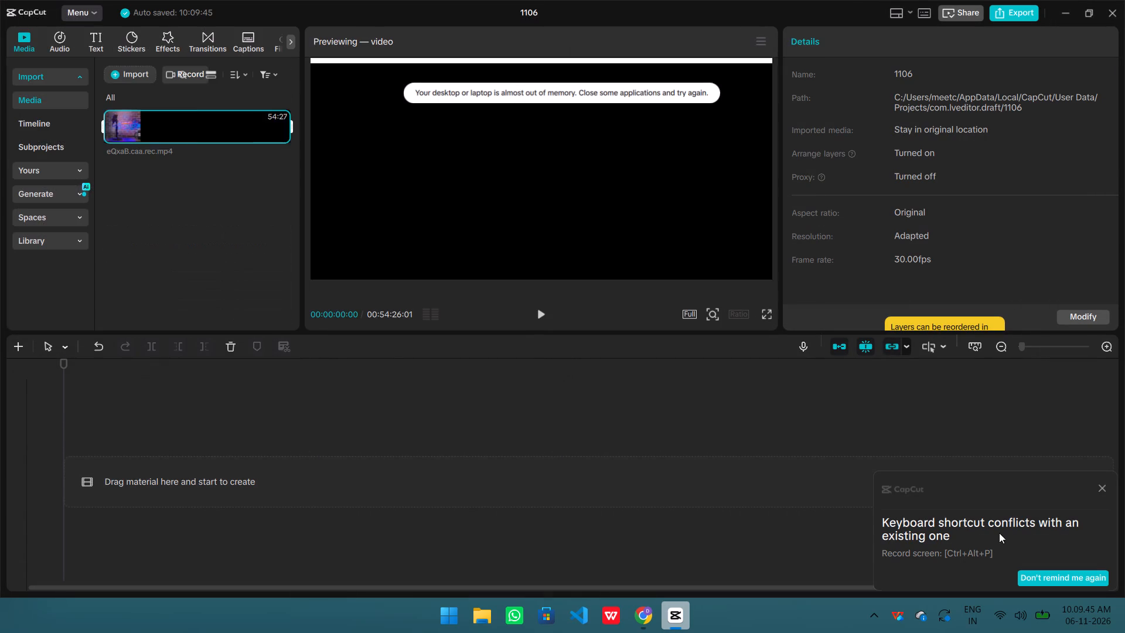
Dismiss the keyboard shortcut conflict notification.
left_click(1106, 491)
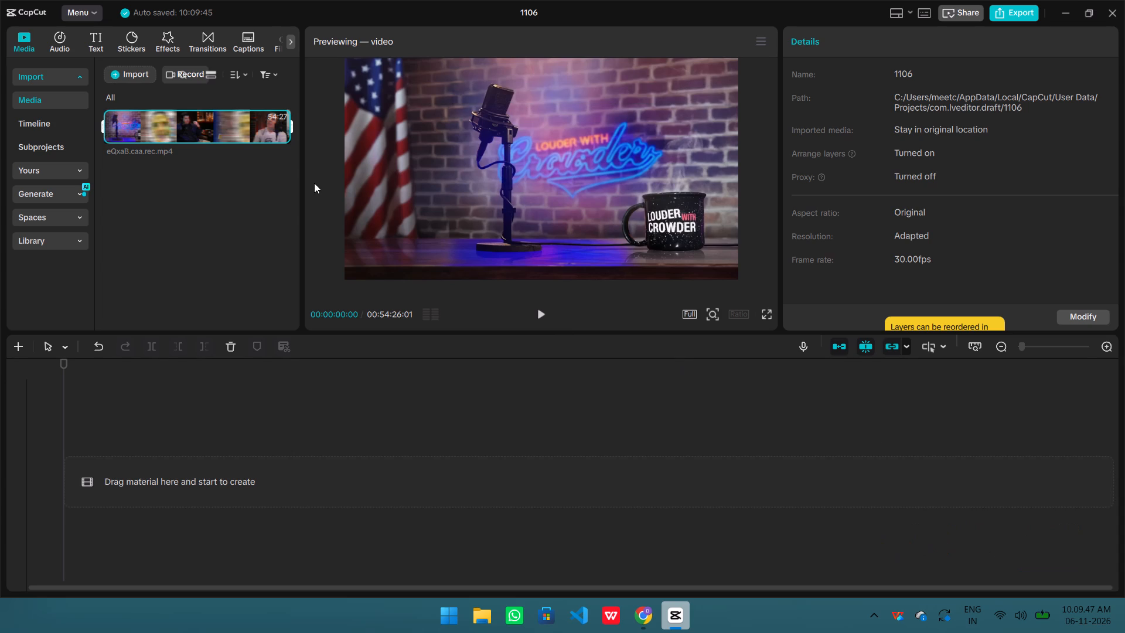
Place the imported eQxaB.caa.rec.mp4 video at the start of the empty timeline's main track.
left_click_drag(186, 121, 144, 474)
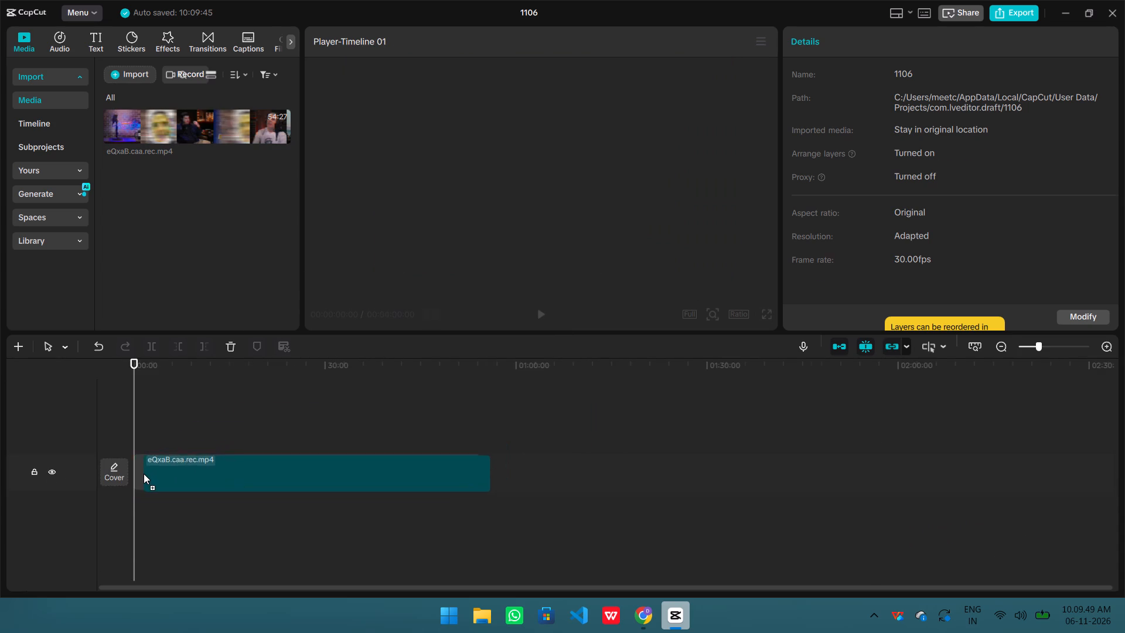
scroll(415, 441, "up", 2, "ctrl")
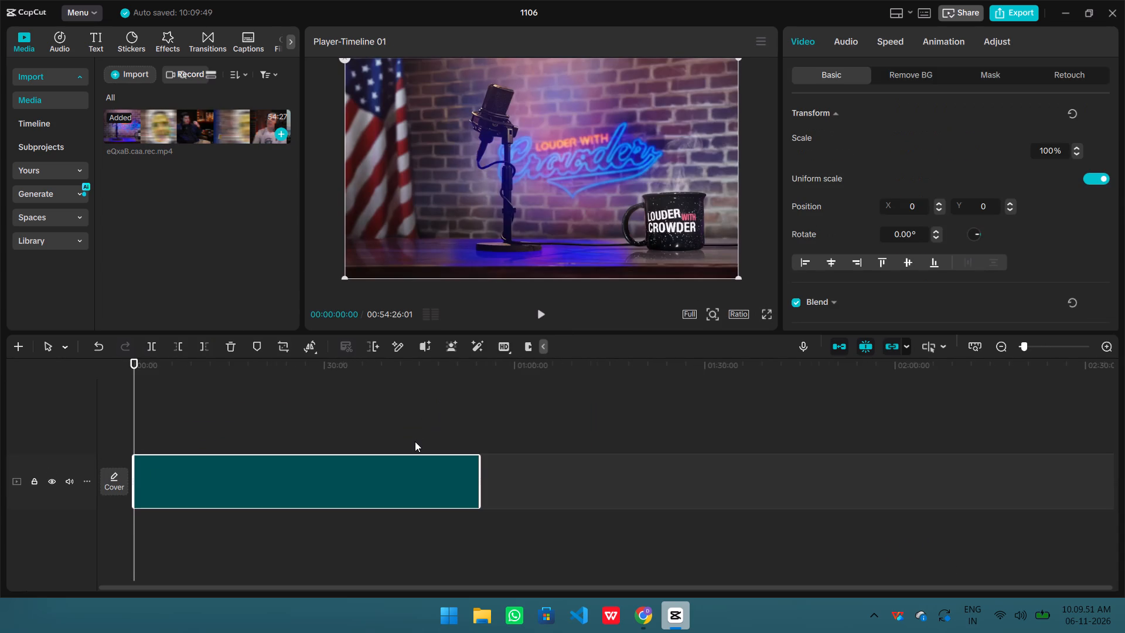
scroll(415, 441, "up", 7, "ctrl")
scroll(415, 441, "down", 3, "ctrl")
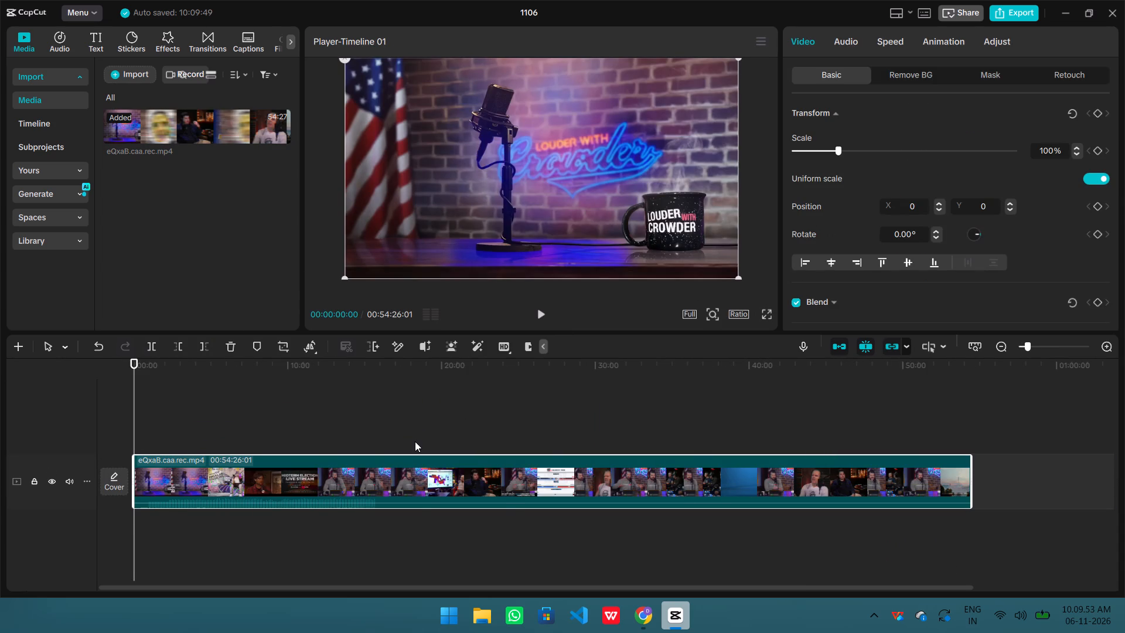
Play the clip's opening and advance the playhead through the intro to about the two-minute mark.
key("space")
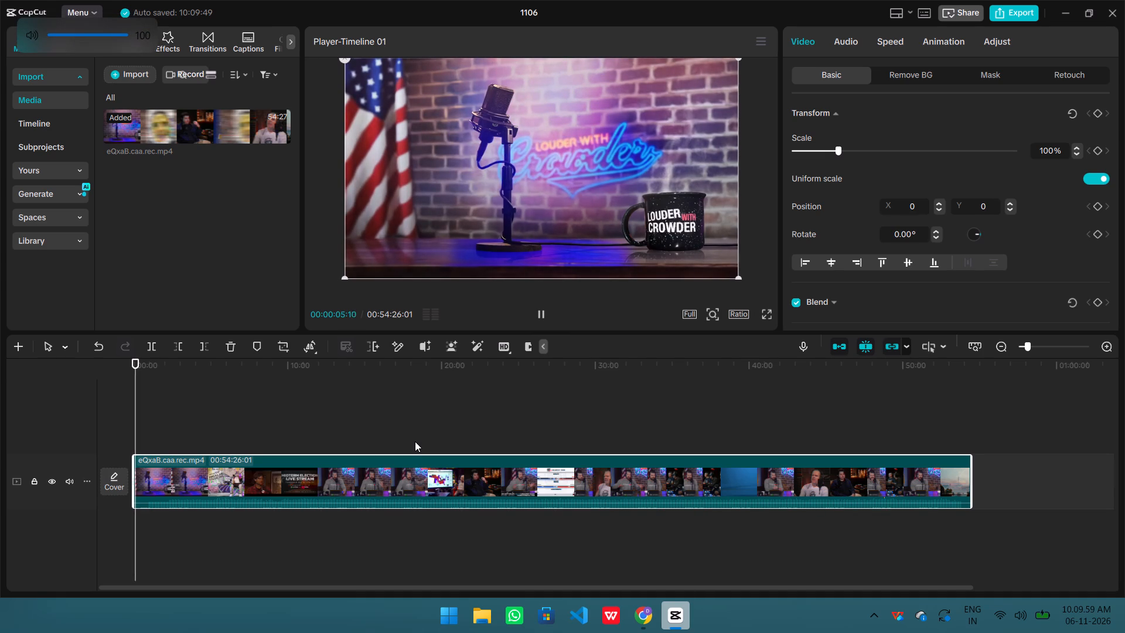
key("Right")
key("Right")
key("Right")
key("Right")
key("Right")
key("Right")
key("Right")
key("Right")
key("Right")
key("Right")
key("Right")
key("Right")
key("Right")
key("Right")
key("Right")
key("Right")
key("Right")
key("Right")
key("Right")
key("Right")
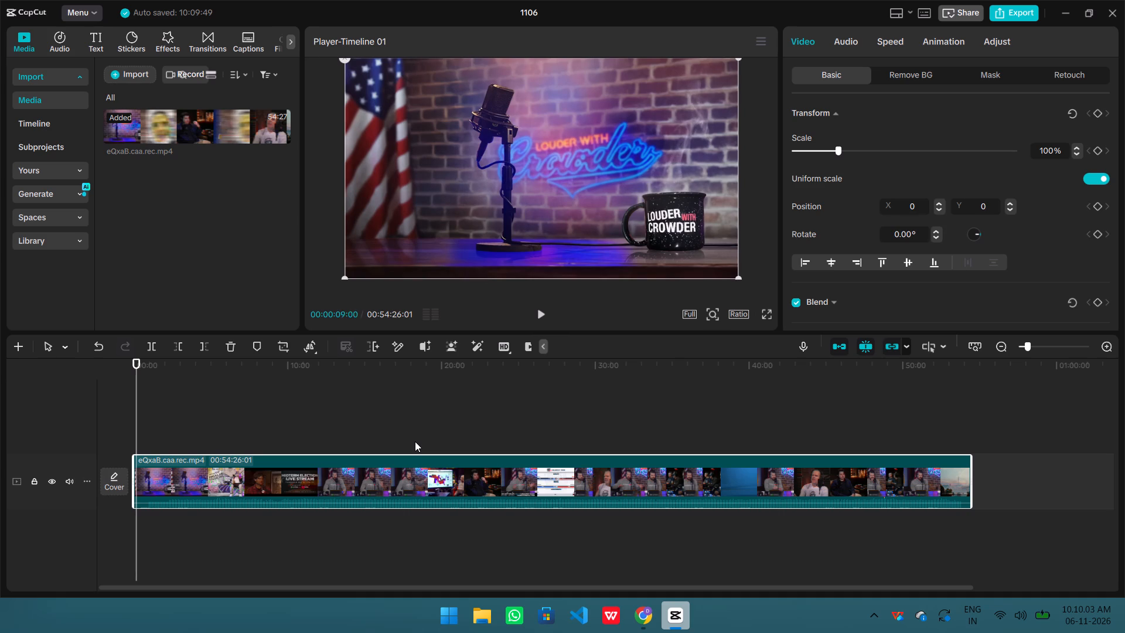
key("Right")
key("shift+Right")
key("shift+Right")
key("shift+Right")
key("shift+Right")
key("shift+Right")
key("shift+Right")
key("shift+Right")
key("shift+Right")
key("shift+Right")
key("shift+Right")
key("shift+Right")
key("shift+Right")
key("shift+Right")
key("shift+Right")
key("shift+Right")
key("shift+Right")
key("shift+Right")
key("shift+Right")
key("shift+Right")
key("shift+Right")
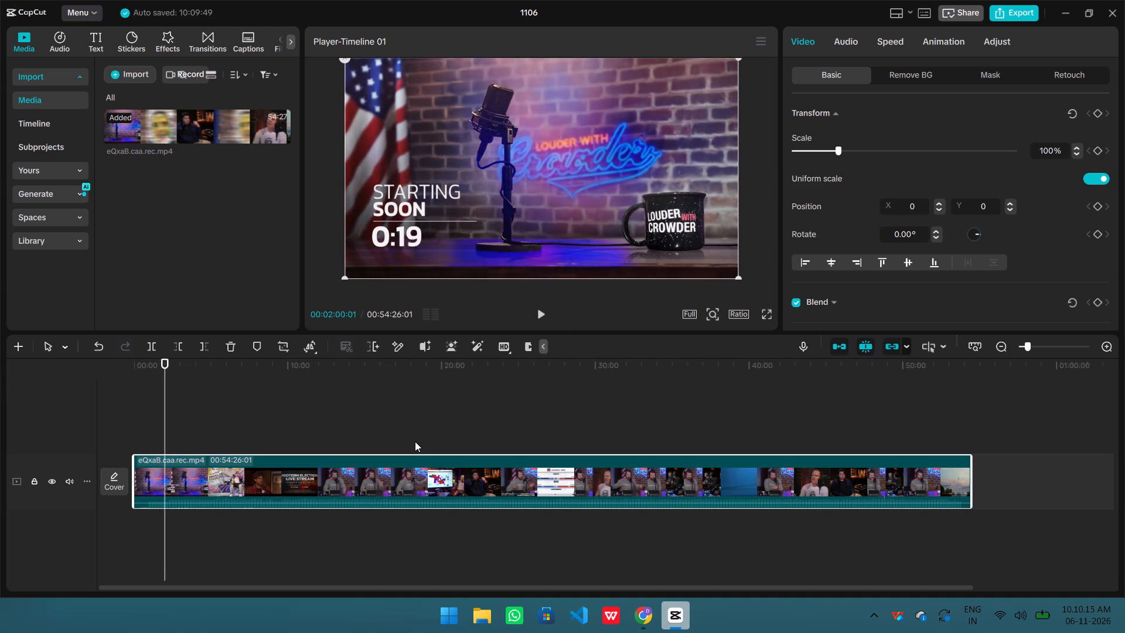
Trim off the clip's beginning up to 00:02:08:21, where the Starting Soon countdown shows 0:10.
key("Right")
key("Right")
key("Right")
key("Right")
key("Right")
key("Right")
key("Right")
key("Right")
key("Right")
key("Right")
key("Right")
key("Right")
key("Right")
key("Right")
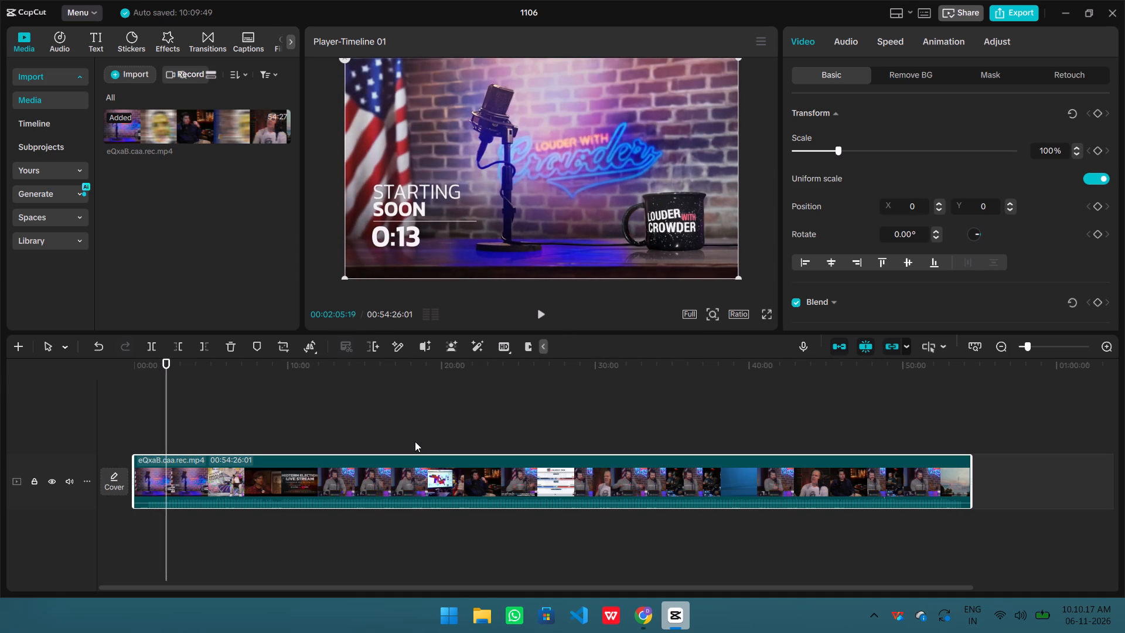
key("Right")
key("Right")
key("Right")
key("Right")
key("Right")
key("Right")
key("Right")
key("Right")
key("Right")
key("Right")
key("Right")
key("Right")
key("Right")
key("Right")
key("Right")
key("Right")
key("Right")
key("Right")
key("Right")
key("Right")
key("Right")
key("Right")
key("Right")
key("Right")
key("Right")
key("Right")
key("Right")
key("Right")
key("Right")
key("Right")
key("Right")
key("Right")
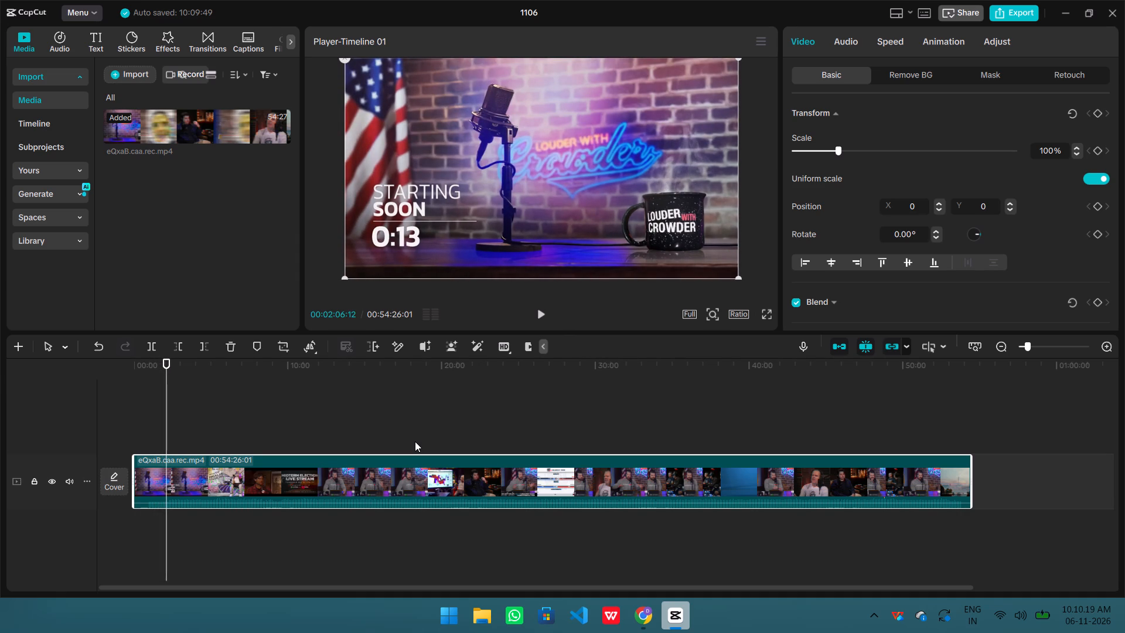
key("Right")
key("Right")
key("Right")
key("Right")
key("Right")
key("Right")
key("Right")
key("Right")
key("Right")
key("Right")
key("Right")
key("Right")
key("Right")
key("Right")
key("Right")
key("Right")
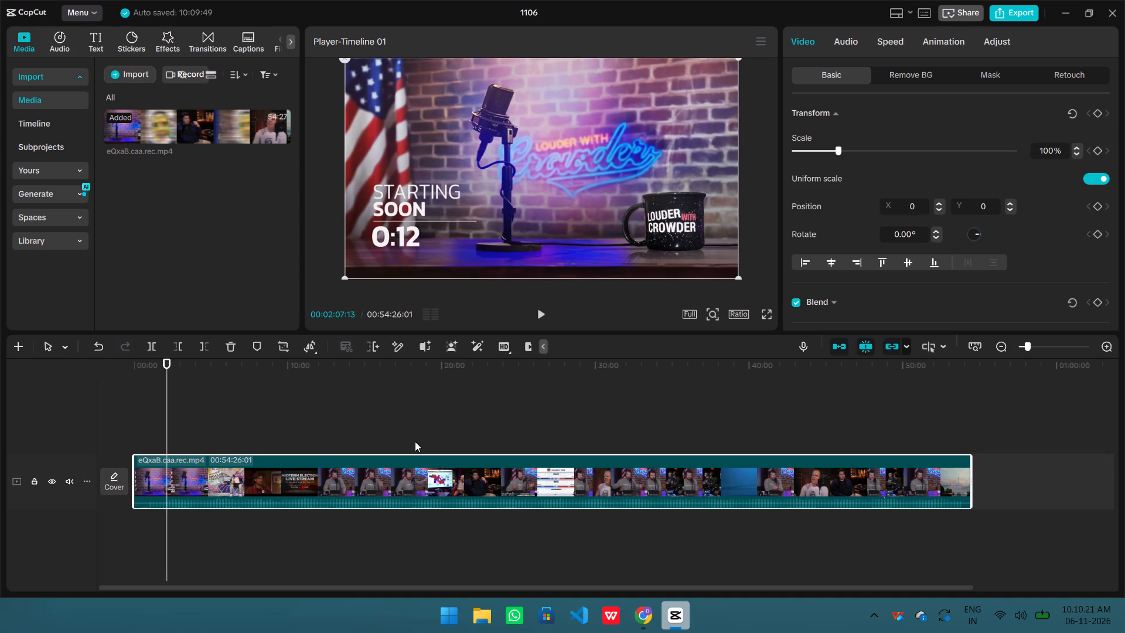
key("Right")
key("Right")
key("Right")
key("Right")
key("Right")
key("Right")
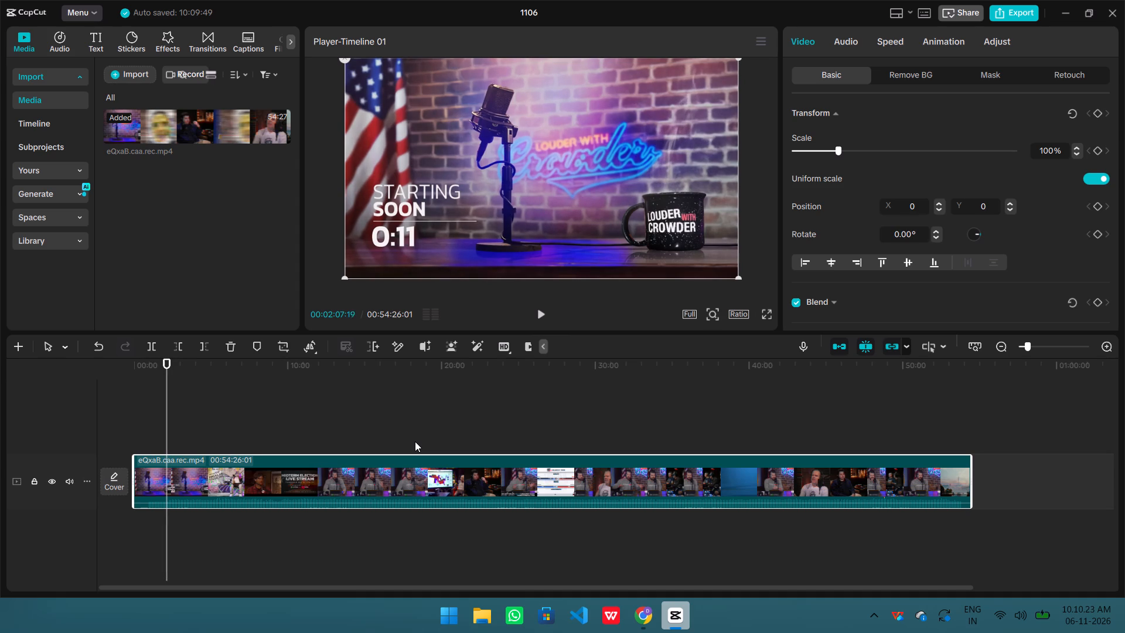
key("Right")
key("Right")
key("Right")
key("Right")
key("Right")
key("Right")
key("Right")
key("Right")
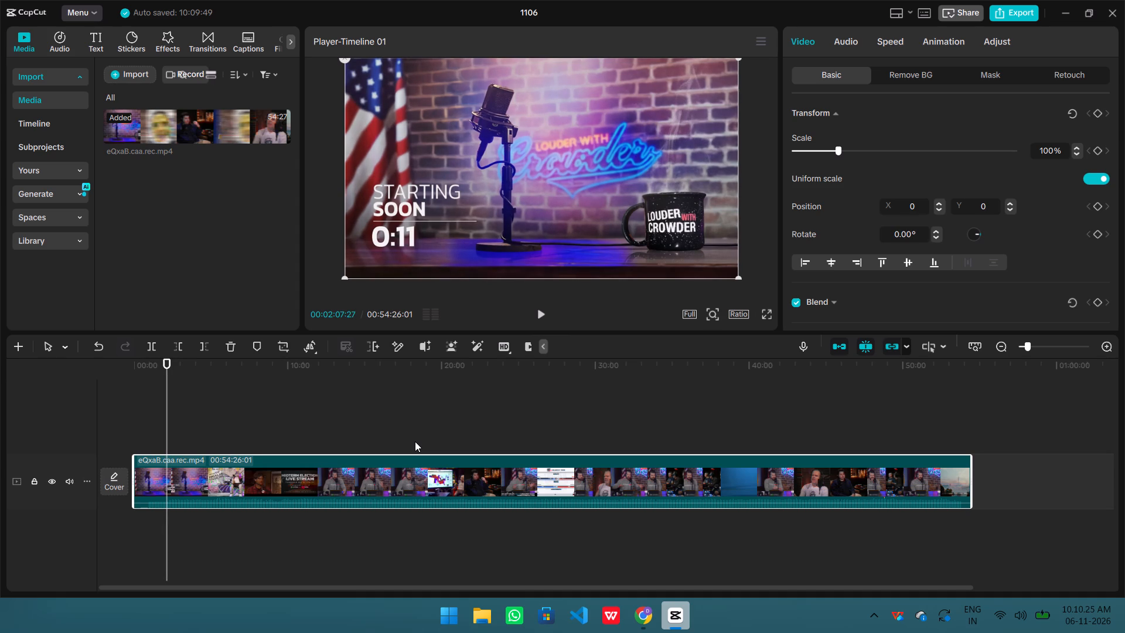
key("Right")
key("Right")
key("Right")
key("Right")
key("Right")
key("Right")
key("Right")
key("Right")
key("Right")
key("Right")
key("Right")
key("Right")
key("Right")
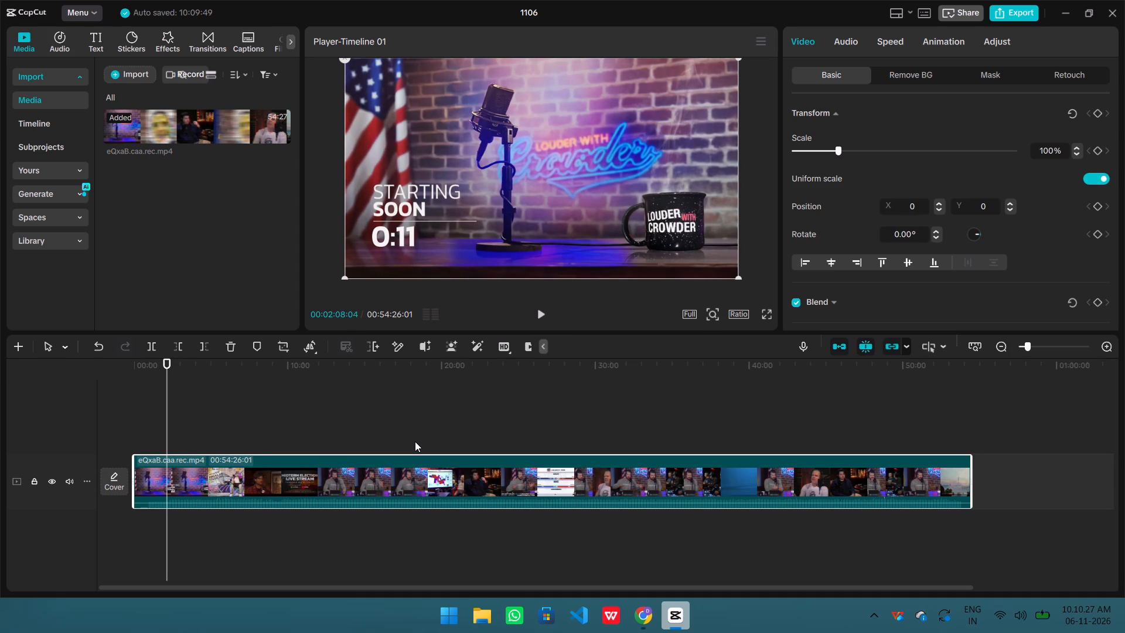
key("Right")
key("Right")
key("Right")
key("Right")
key("Right")
key("Right")
key("Right")
key("Right")
key("Right")
key("Right")
key("Right")
key("Right")
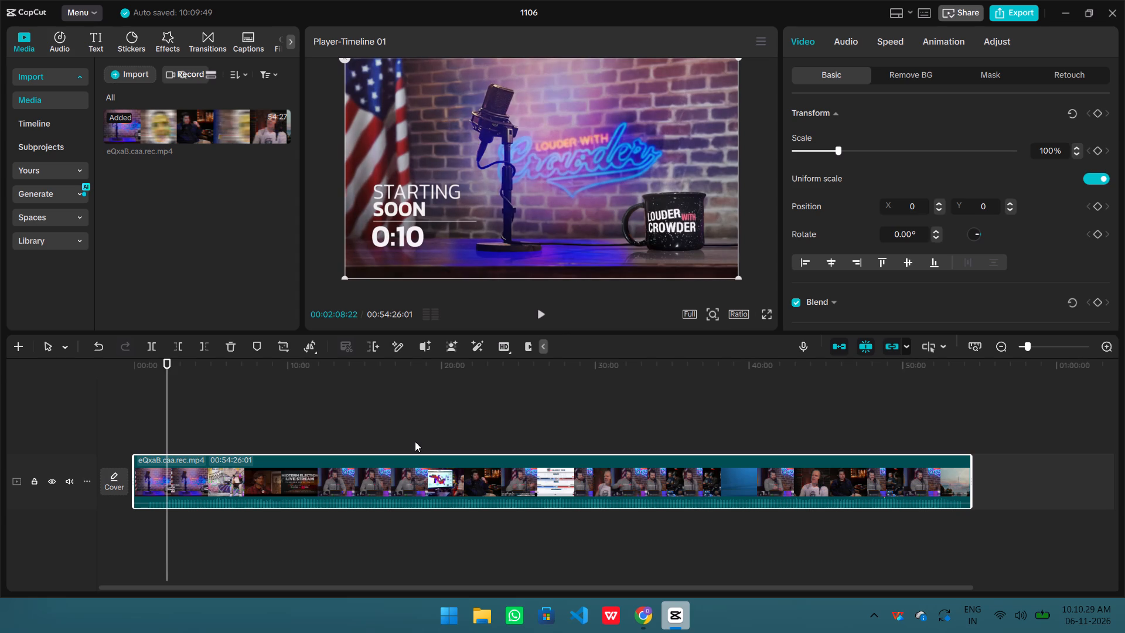
key("Left")
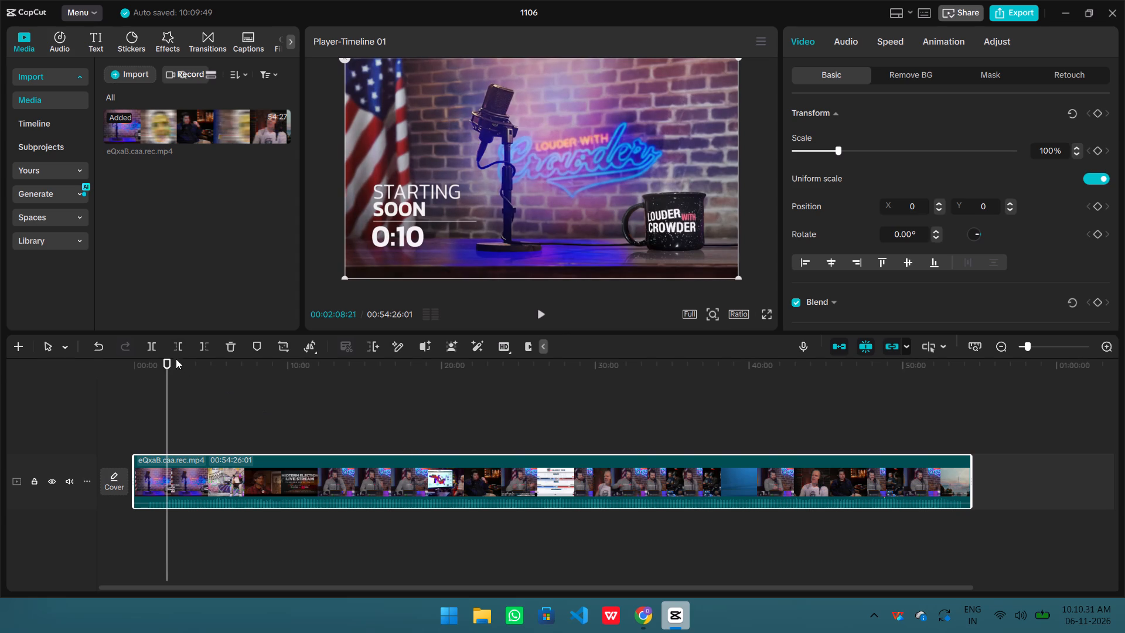
left_click(176, 346)
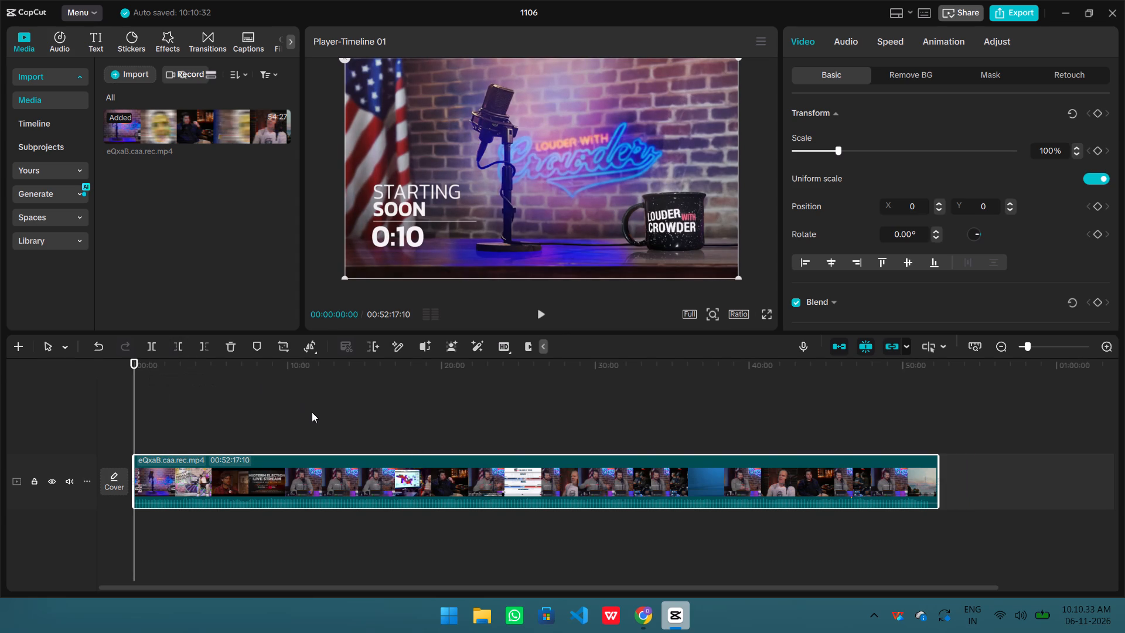
Split the clip at 00:00:10:10, where the Starting Soon countdown gives way to the Midterm Election Live Stream card.
key("shift+Right")
key("shift+Right")
key("shift+Right")
key("shift+Right")
key("shift+Right")
key("shift+Right")
key("shift+Right")
key("shift+Right")
key("shift+Right")
key("shift+Right")
key("shift+Right")
key("shift+Right")
key("shift+Right")
key("shift+Right")
key("shift+Right")
key("shift+Right")
key("shift+Right")
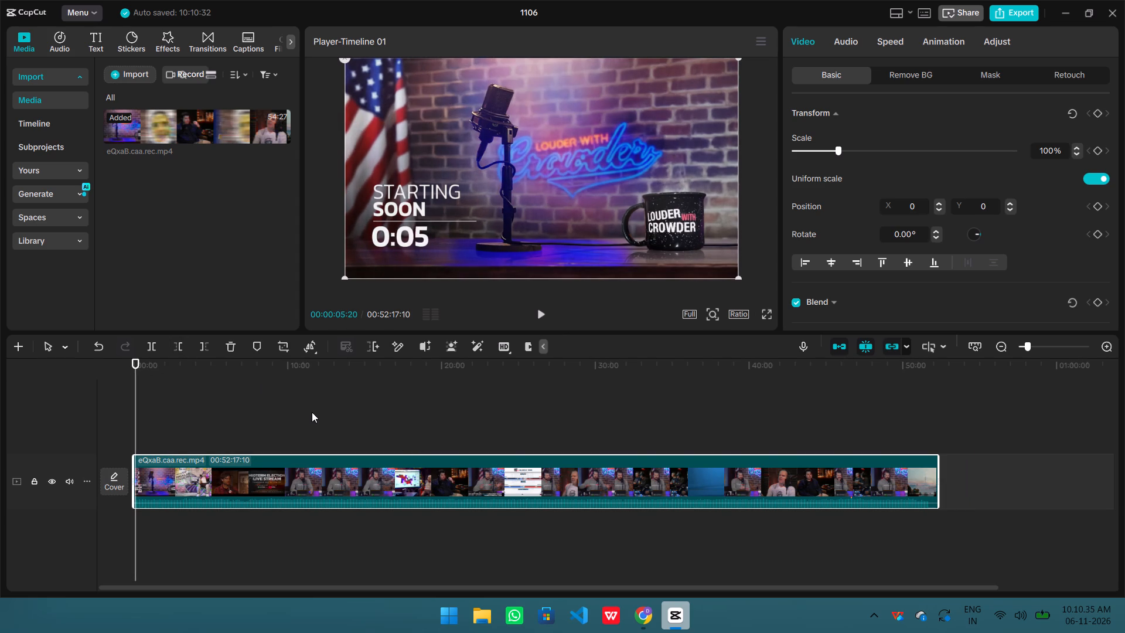
key("shift+Right")
key("shift+Right")
key("shift+Right")
key("shift+Right")
key("shift+Right")
key("shift+Right")
key("shift+Right")
key("shift+Right")
key("shift+Right")
key("shift+Right")
key("shift+Right")
key("shift+Right")
key("shift+Right")
key("shift+Right")
key("shift+Right")
key("shift+Right")
key("shift+Right")
key("shift+Right")
key("shift+Right")
key("shift+Right")
key("shift+Right")
key("shift+Right")
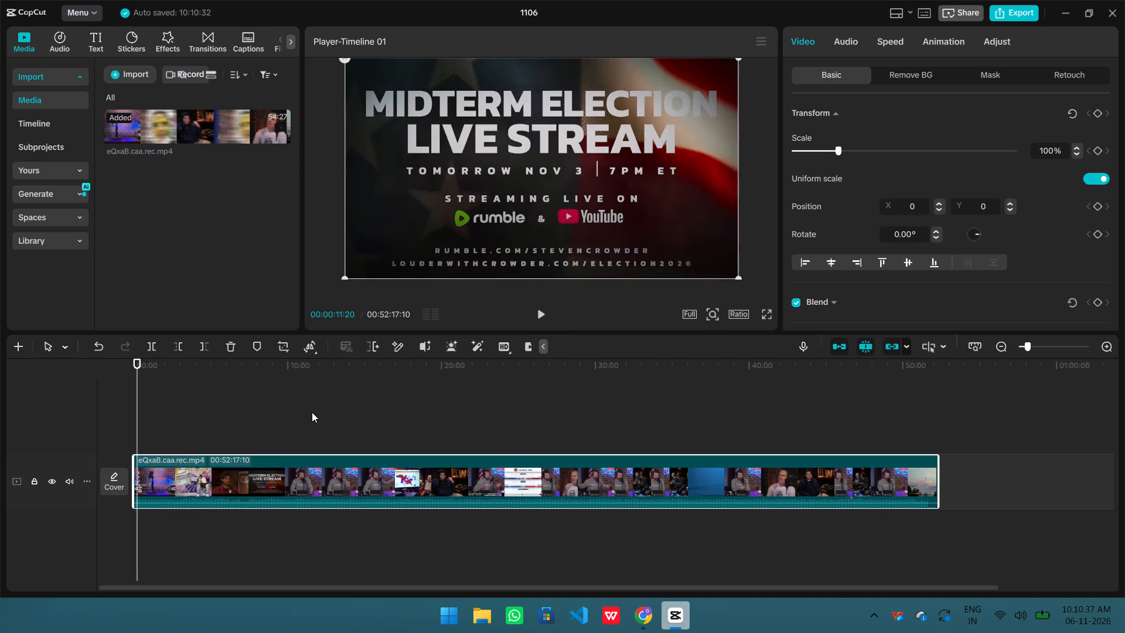
key("shift+Right")
key("shift+Left")
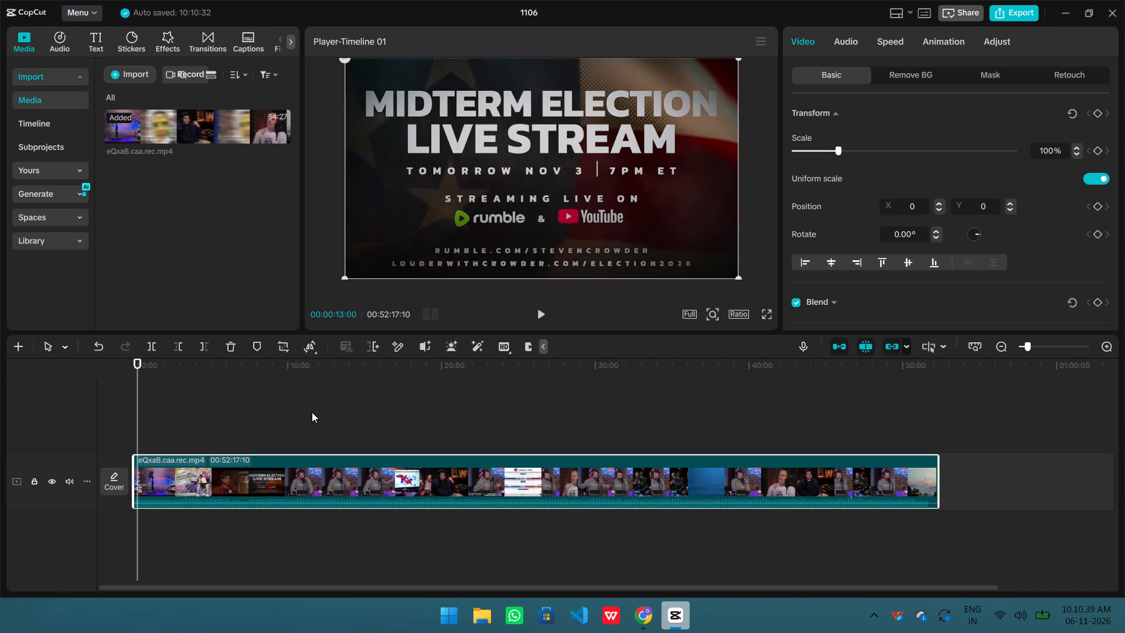
key("shift+Left")
key("shift+Left")
key("shift+Left")
key("shift+Left")
key("shift+Left")
key("shift+Left")
key("shift+Left")
key("shift+Left")
key("shift+Left")
key("shift+Left")
key("shift+Right")
key("shift+Right")
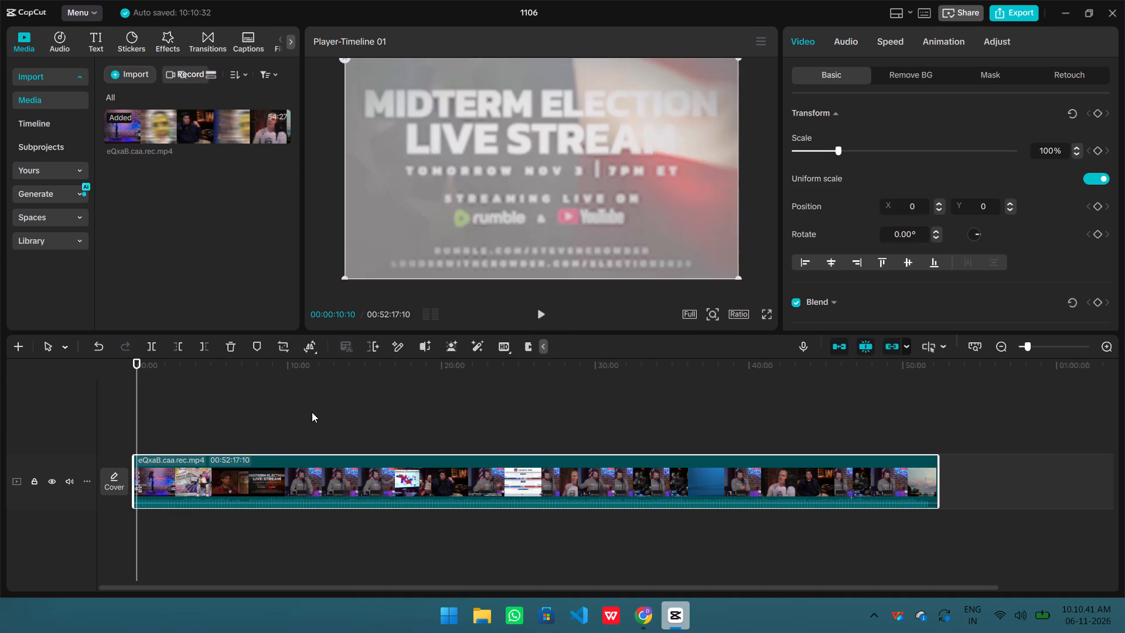
key("shift+Right")
key("shift+Right")
key("shift+Right")
key("shift+Right")
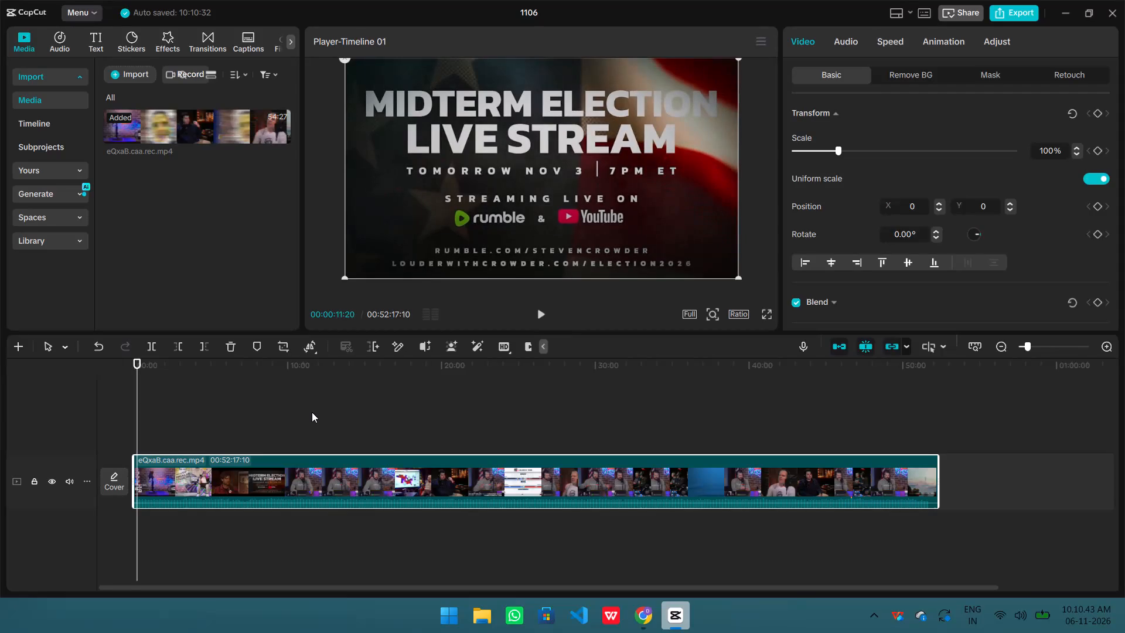
key("shift+Right")
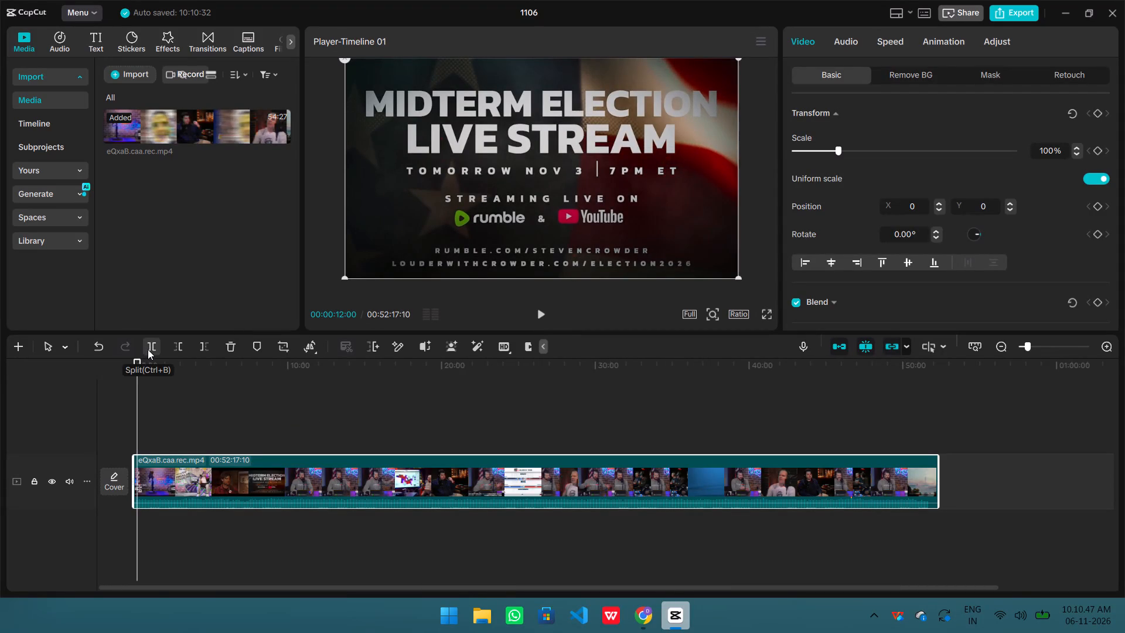
key("shift+Left")
key("shift+Left")
key("shift+Left")
key("shift+Left")
key("shift+Left")
key("shift+Left")
key("shift+Right")
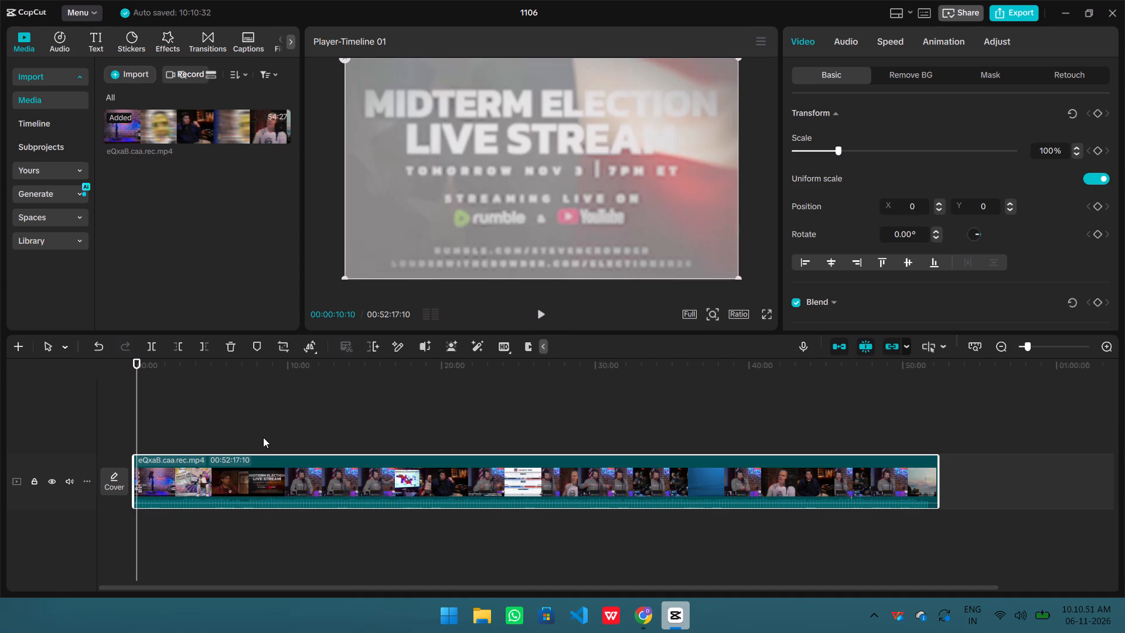
left_click(156, 349)
Split the clip at 00:00:21:18, on the first frame of the Election 2026 Projections and Results page.
key("shift+Right")
key("shift+Right")
key("shift+Right")
key("shift+Right")
key("shift+Right")
key("shift+Right")
key("shift+Right")
key("shift+Right")
key("shift+Right")
key("shift+Right")
key("shift+Right")
key("shift+Right")
key("shift+Right")
key("shift+Right")
key("shift+Right")
key("shift+Right")
key("shift+Right")
key("shift+Right")
key("shift+Right")
key("shift+Right")
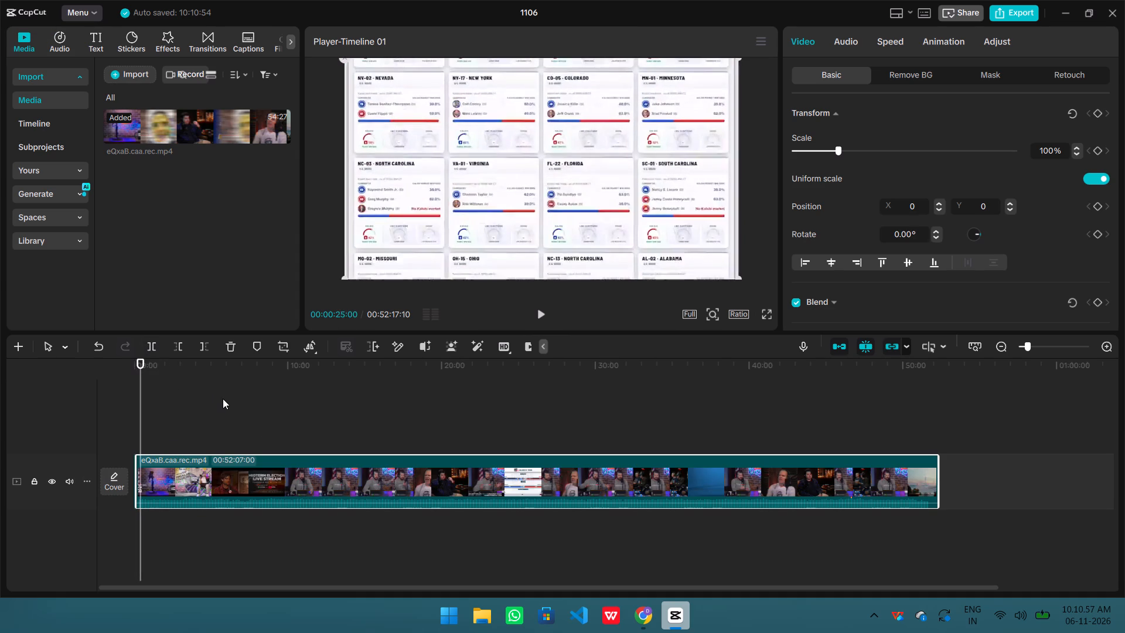
key("shift+Left")
key("shift+Left")
key("shift+Left")
key("shift+Left")
key("shift+Left")
key("shift+Left")
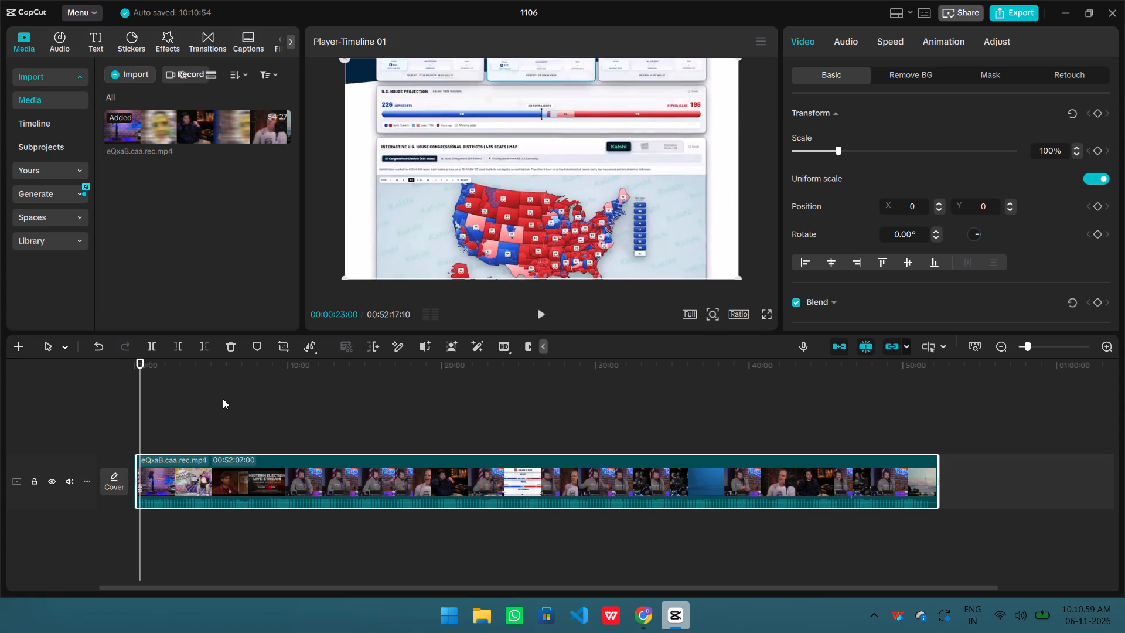
key("shift+Left")
key("shift+Left")
key("shift+Left")
key("shift+Left")
key("shift+Left")
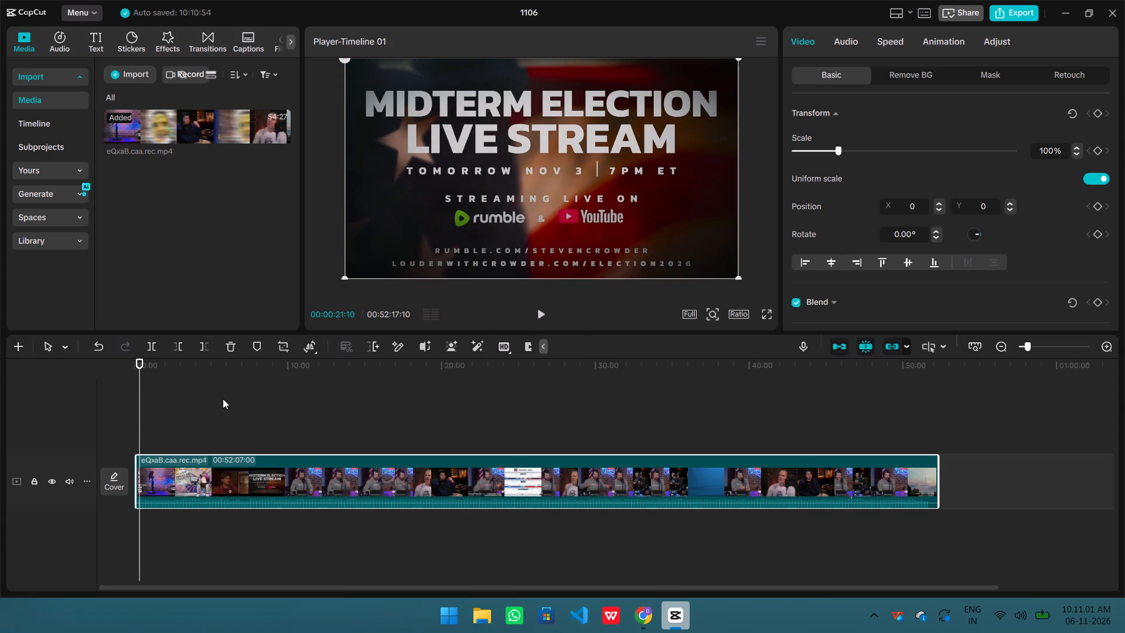
key("Right")
key("Right")
key("Right")
key("Right")
key("Right")
key("Right")
key("Right")
key("Right")
key("Right")
key("Right")
key("Right")
key("Right")
key("Right")
key("Right")
key("Right")
key("Right")
key("Right")
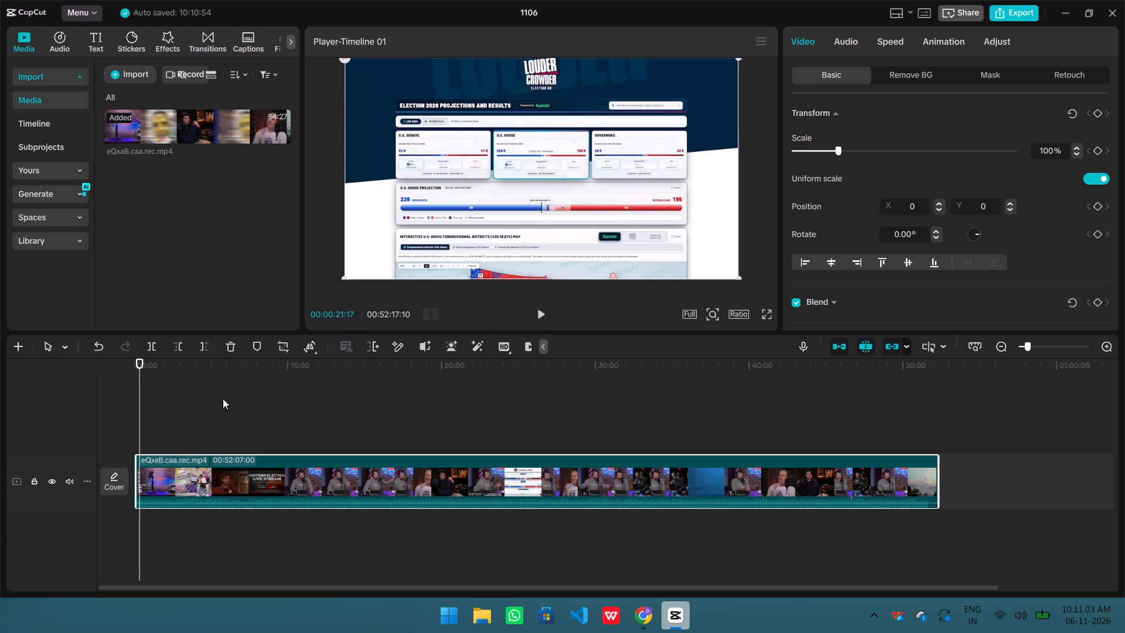
key("Left")
key("Left")
key("Left")
key("Left")
key("Left")
key("Left")
key("Left")
key("Left")
key("Left")
key("Left")
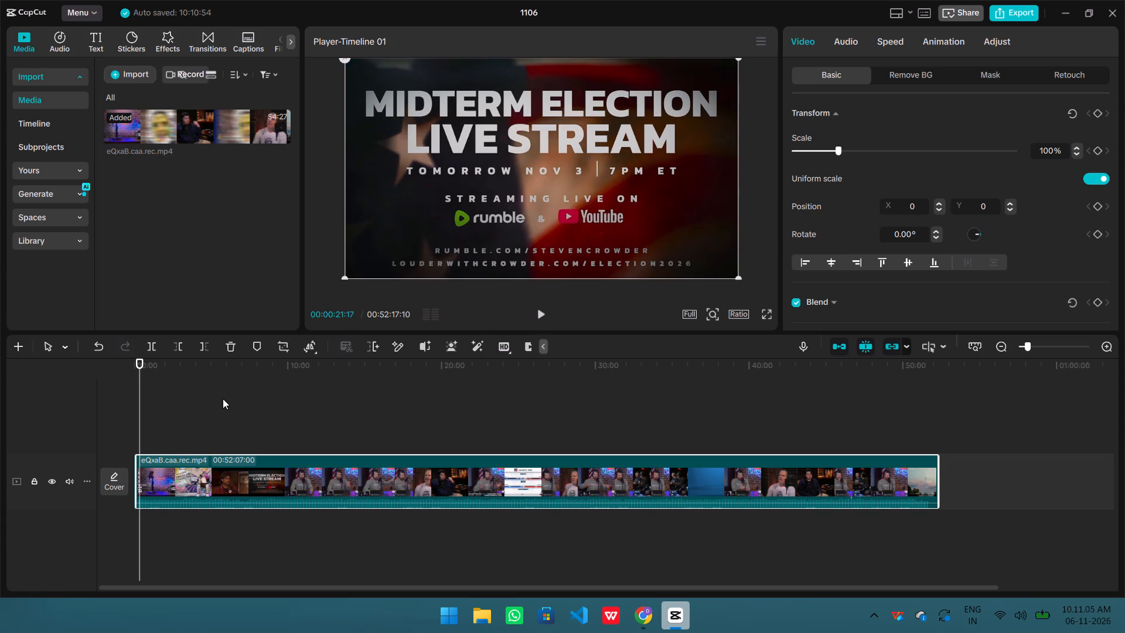
key("Left")
key("Right")
key("Right")
key("Left")
key("Right")
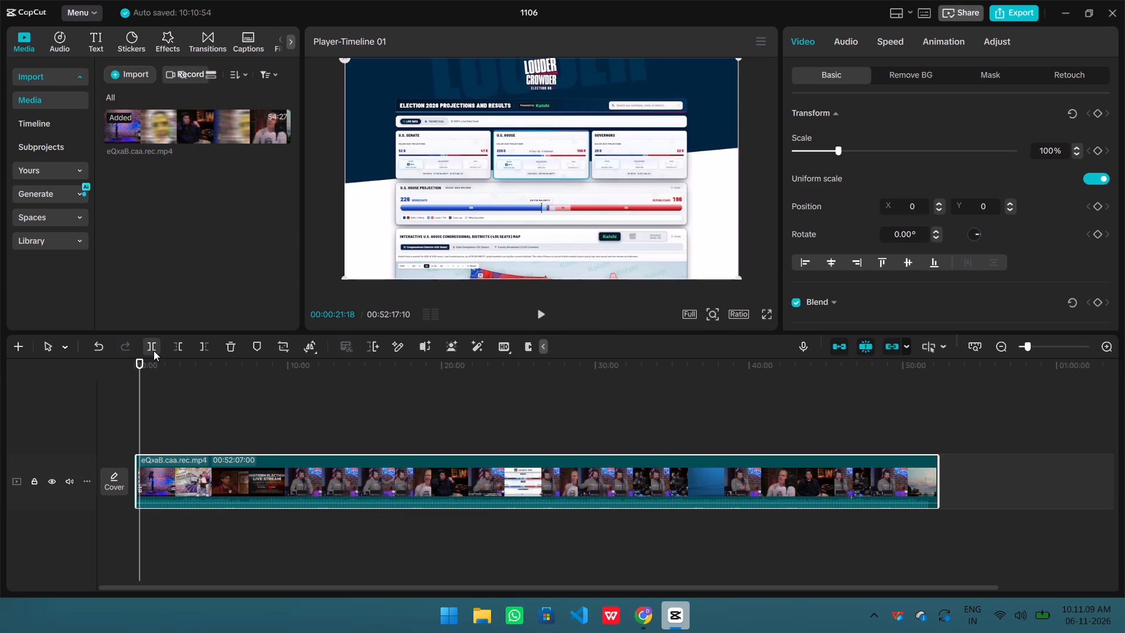
left_click(154, 350)
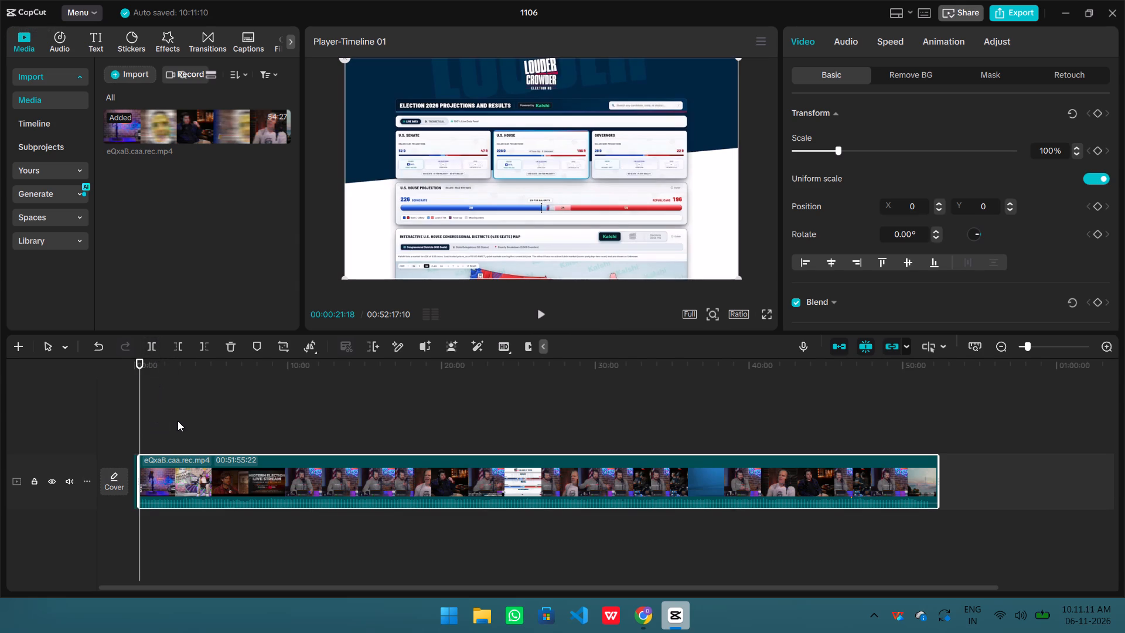
Delete the short Midterm Election Live Stream promo segment between the two cuts.
scroll(178, 421, "up", 14, "ctrl")
scroll(178, 421, "up", 13, "ctrl")
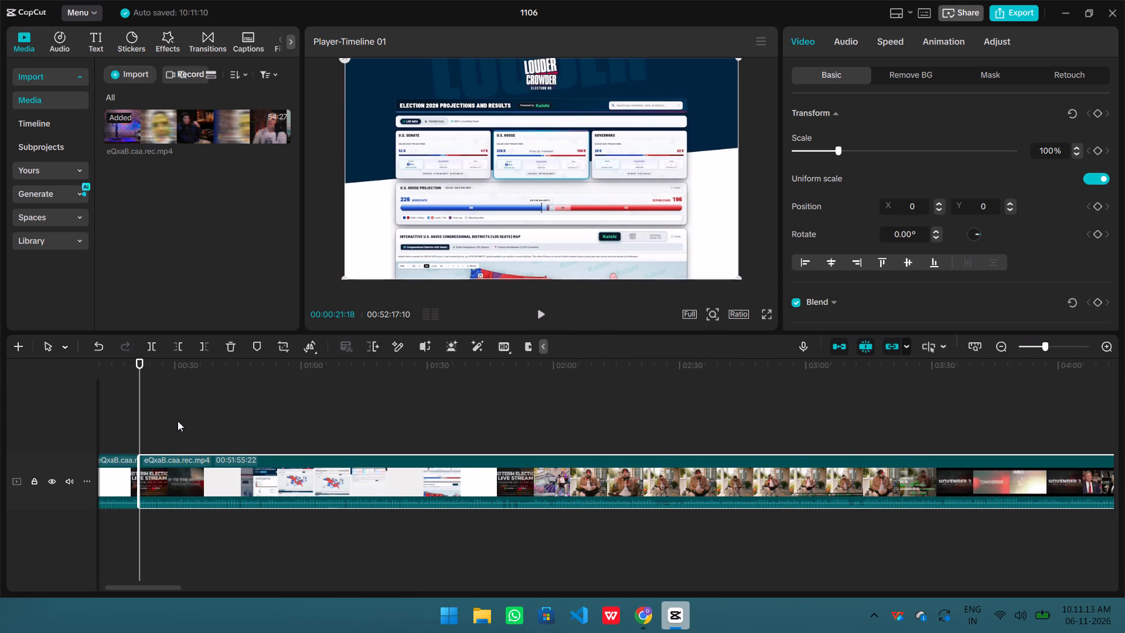
left_click(108, 491)
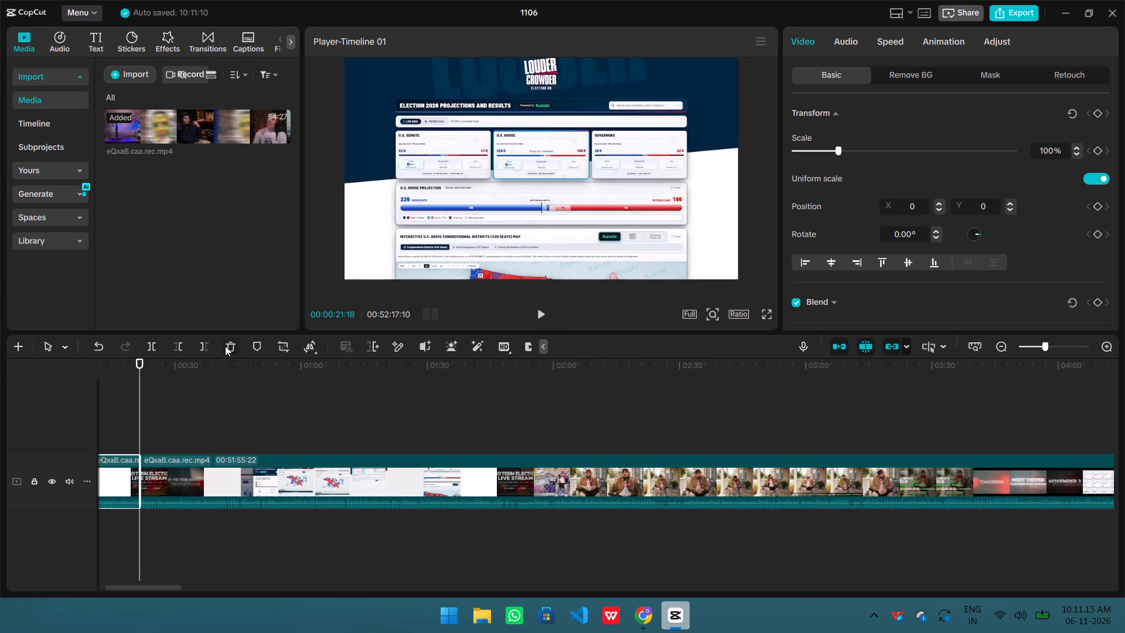
left_click(228, 345)
Return the playhead to the start of the timeline, at 00:00:00:00.
scroll(277, 546, "down", 3, "ctrl")
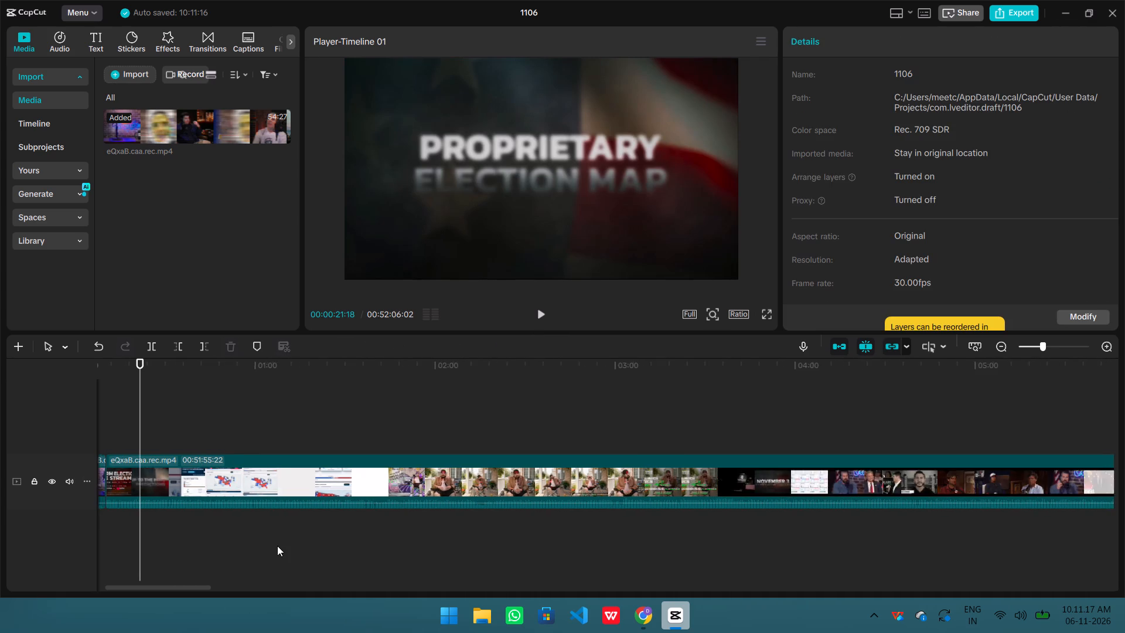
scroll(277, 546, "down", 15, "ctrl")
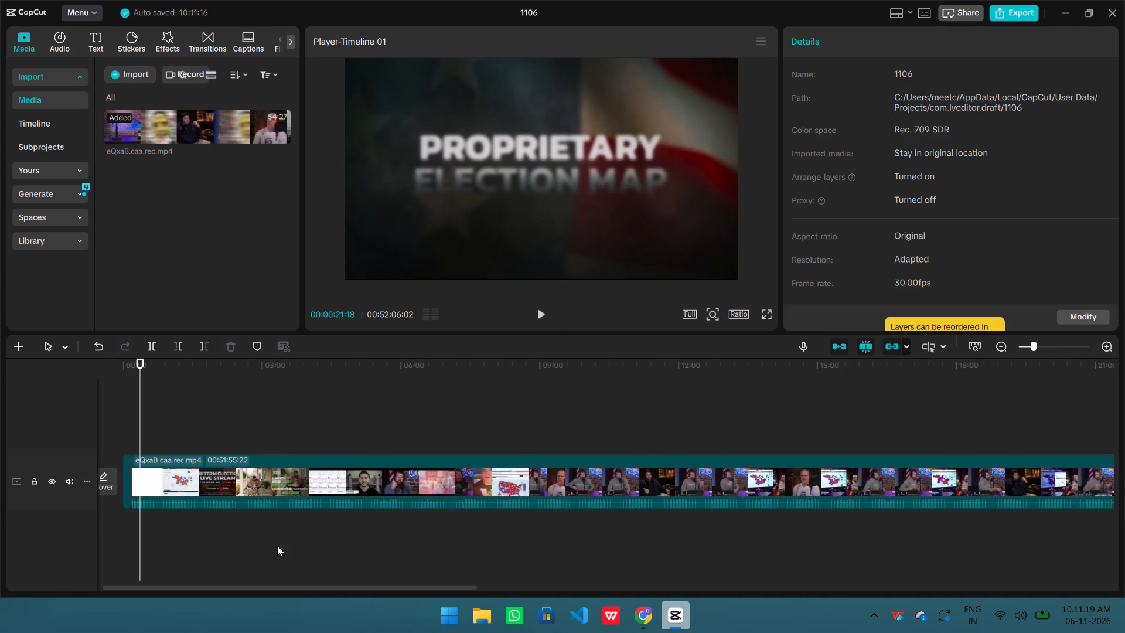
scroll(277, 546, "down", 10, "ctrl")
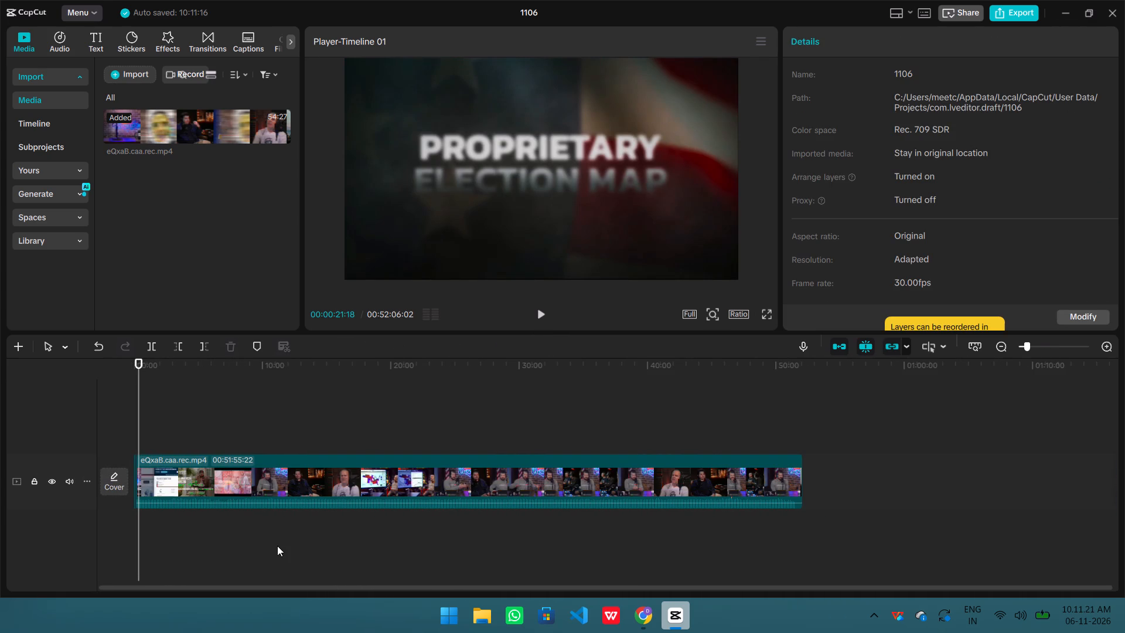
key("shift+Right")
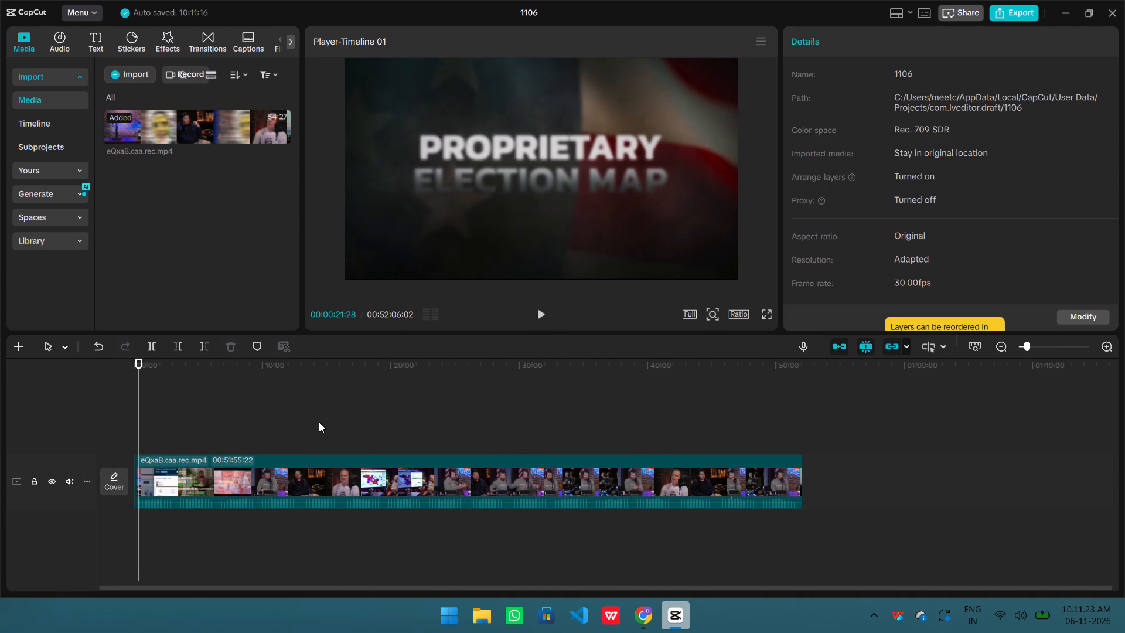
key("shift+Return")
left_click(343, 434)
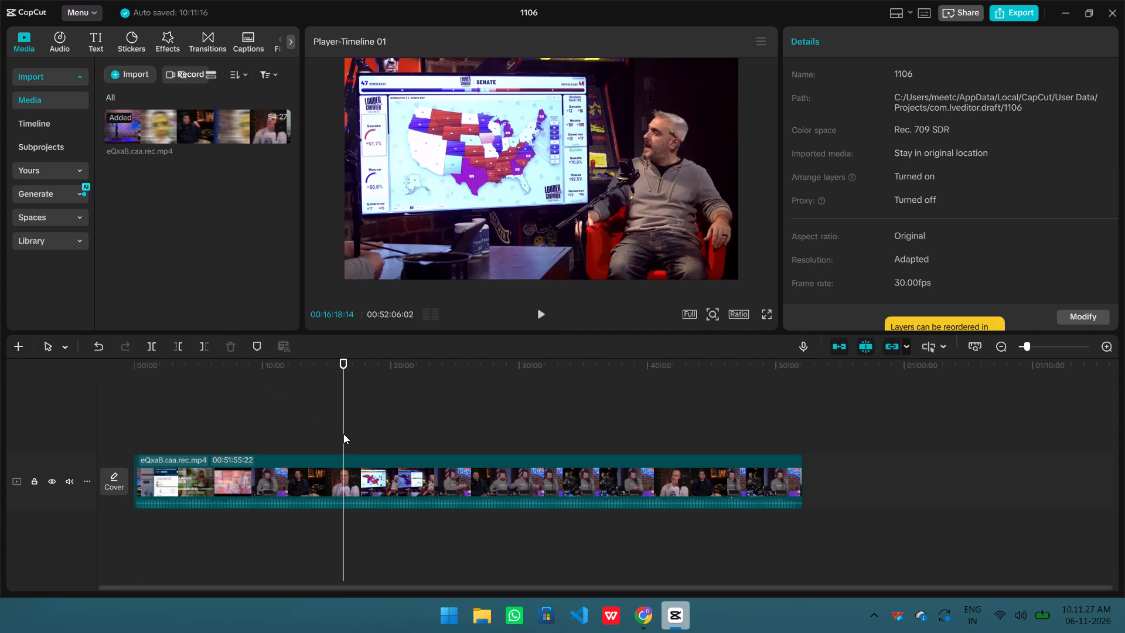
left_click_drag(343, 370, 115, 384)
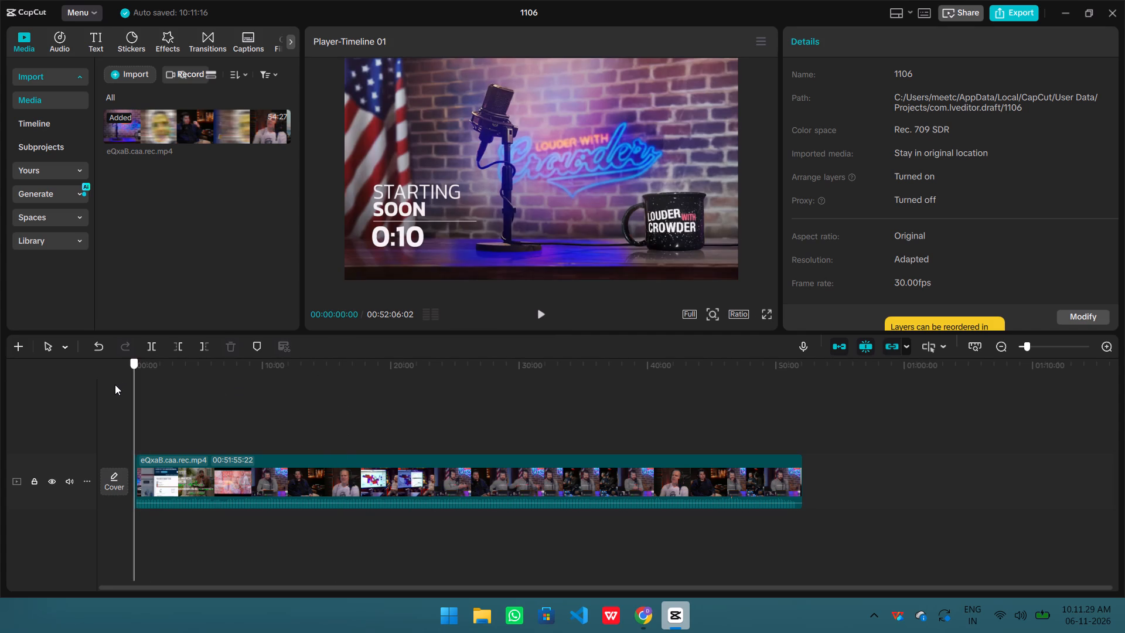
Skim the video from the start to about 00:01:54, looking for promo segments.
left_click_drag(115, 384, 109, 384)
key("shift+Right")
key("shift+Right")
key("shift+Right")
key("shift+Right")
key("shift+Right")
key("shift+Right")
key("shift+Right")
key("shift+Right")
key("shift+Right")
key("shift+Right")
key("shift+Right")
key("shift+Right")
key("shift+Right")
key("shift+Right")
key("shift+Right")
key("shift+Right")
key("shift+Right")
key("shift+Right")
key("shift+Right")
key("shift+Right")
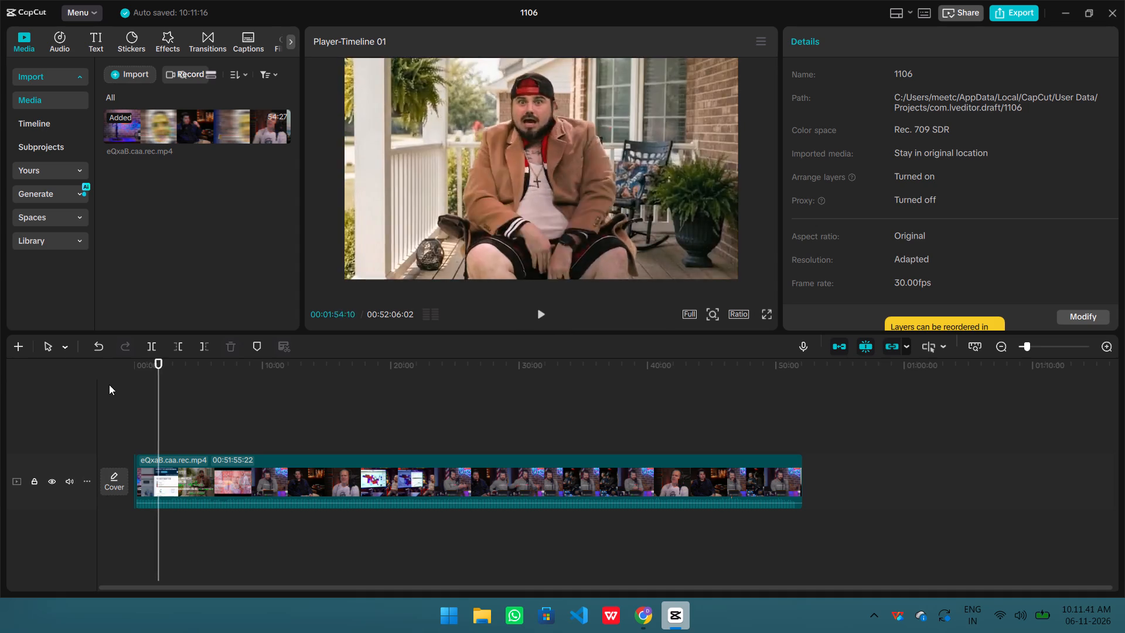
Play the porch scene briefly, and skim onward to the TOMORROW promo card at about 00:03:24.
key("space")
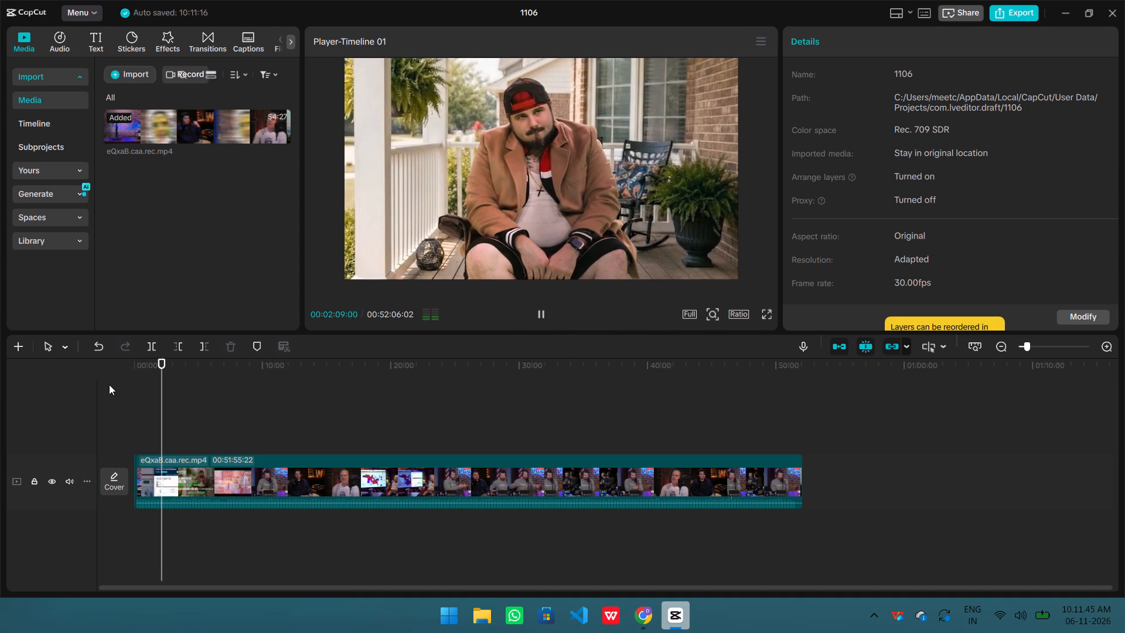
key("shift+Right")
key("shift+Right")
key("shift+Right")
key("shift+Right")
key("shift+Right")
key("shift+Right")
key("shift+Right")
key("shift+Right")
key("shift+Right")
key("shift+Right")
key("shift+Right")
key("shift+Right")
key("shift+Right")
key("shift+Right")
key("shift+Right")
key("shift+Right")
key("shift+Right")
key("shift+Right")
key("shift+Right")
key("shift+Right")
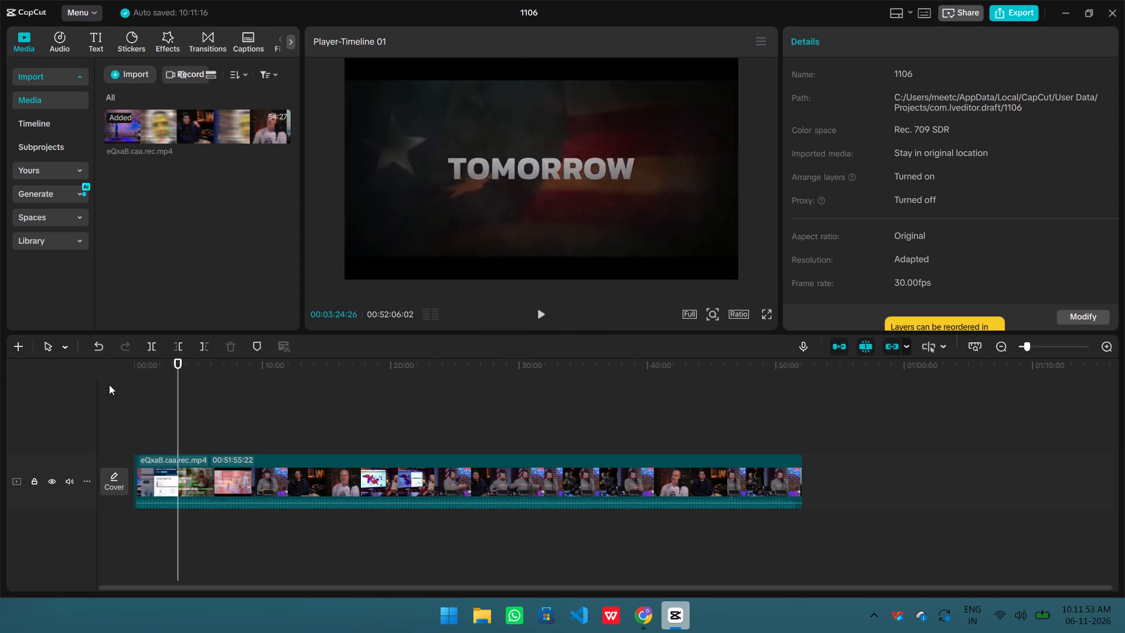
Step back through the election stream promo around 00:03:29 to examine its extent.
key("shift+Left")
key("shift+Left")
key("shift+Left")
key("shift+Left")
key("shift+Left")
key("shift+Left")
key("shift+Left")
key("shift+Left")
key("shift+Left")
key("shift+Left")
key("shift+Left")
key("shift+Left")
key("shift+Left")
key("shift+Left")
key("shift+Left")
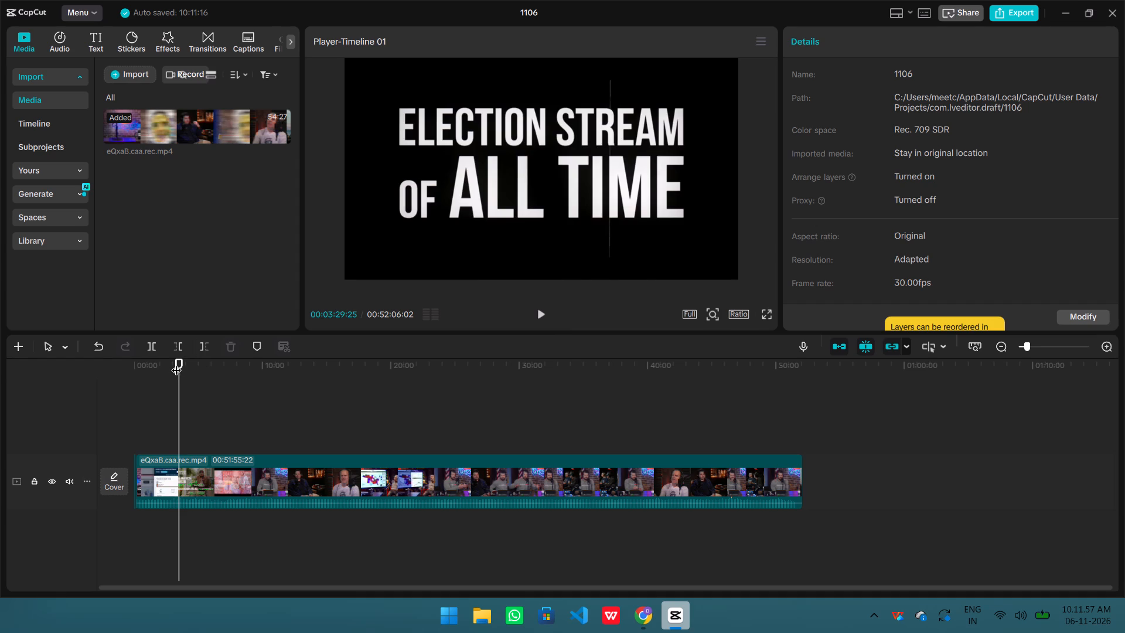
Review the video again from 00:00:00:00, covering the Starting Soon countdown and the election page up to about 00:00:16.
left_click_drag(175, 363, 135, 376)
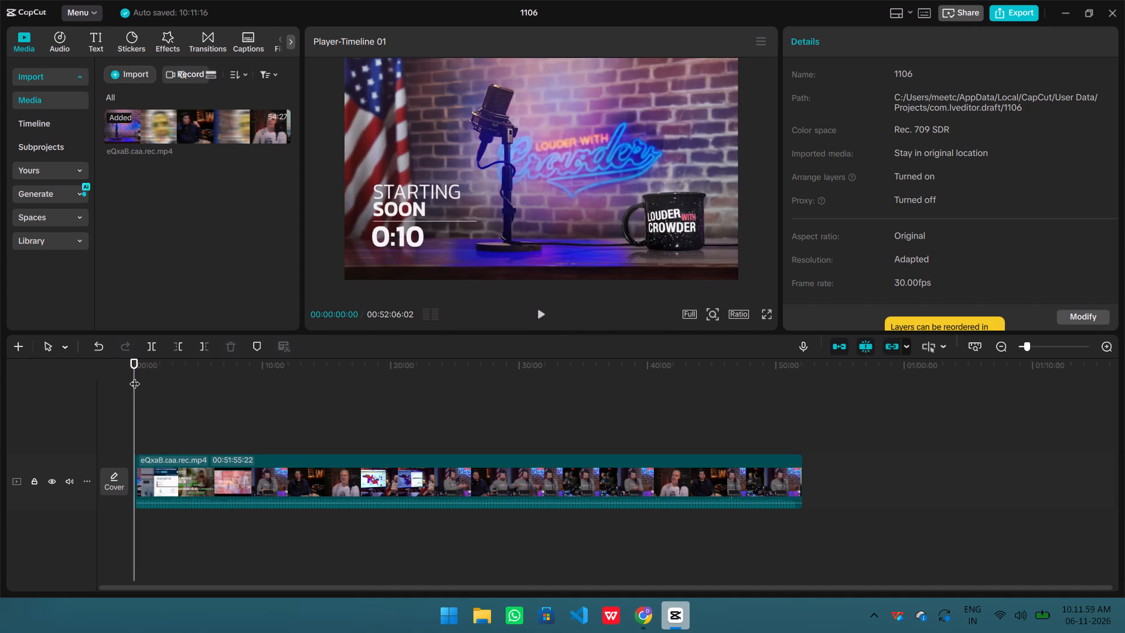
key("space")
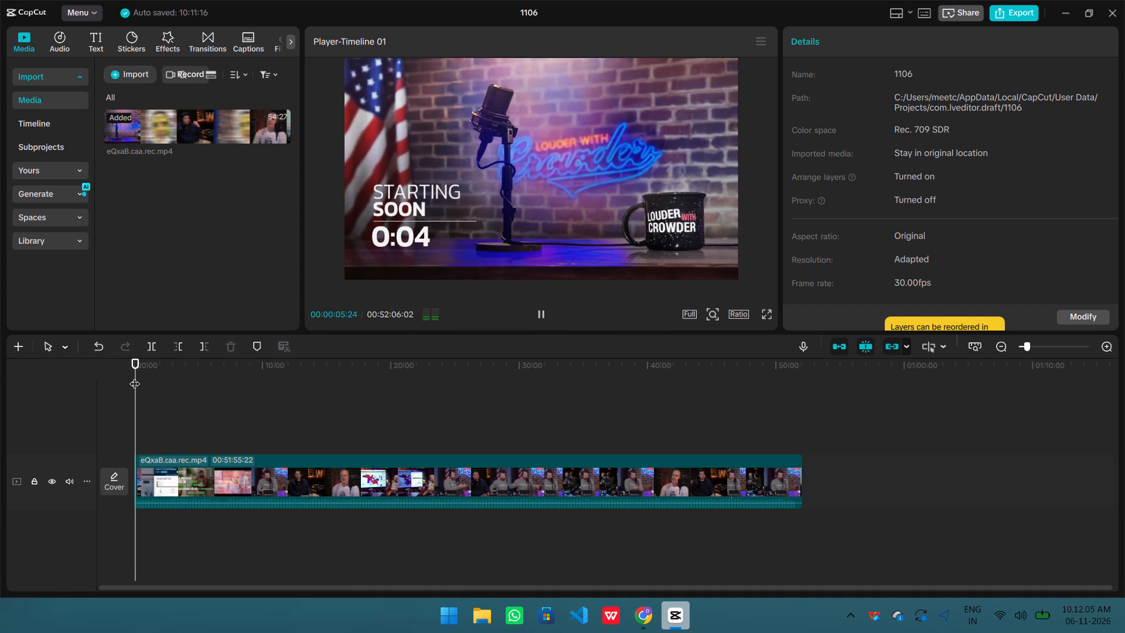
key("shift+Right")
key("shift+Right")
key("shift+Right")
key("shift+Right")
key("shift+Right")
key("shift+Right")
key("shift+Right")
key("shift+Right")
key("shift+Right")
key("shift+Right")
key("shift+Right")
key("shift+Right")
key("shift+Right")
key("shift+Right")
key("shift+Right")
key("shift+Right")
key("shift+Right")
key("shift+Right")
key("shift+Right")
key("shift+Right")
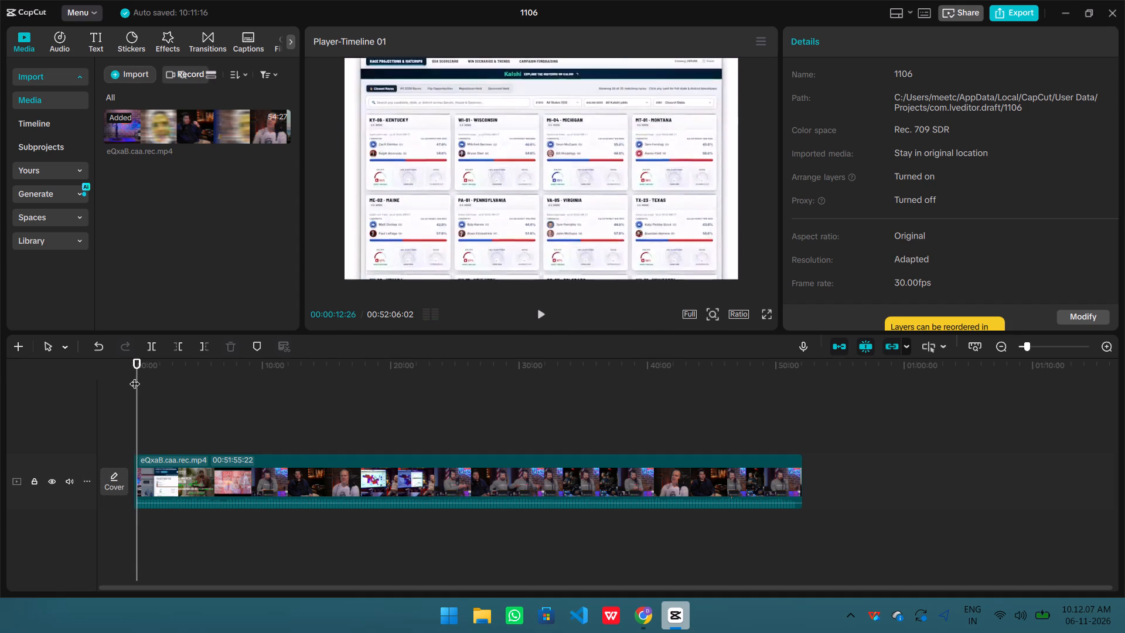
key("space")
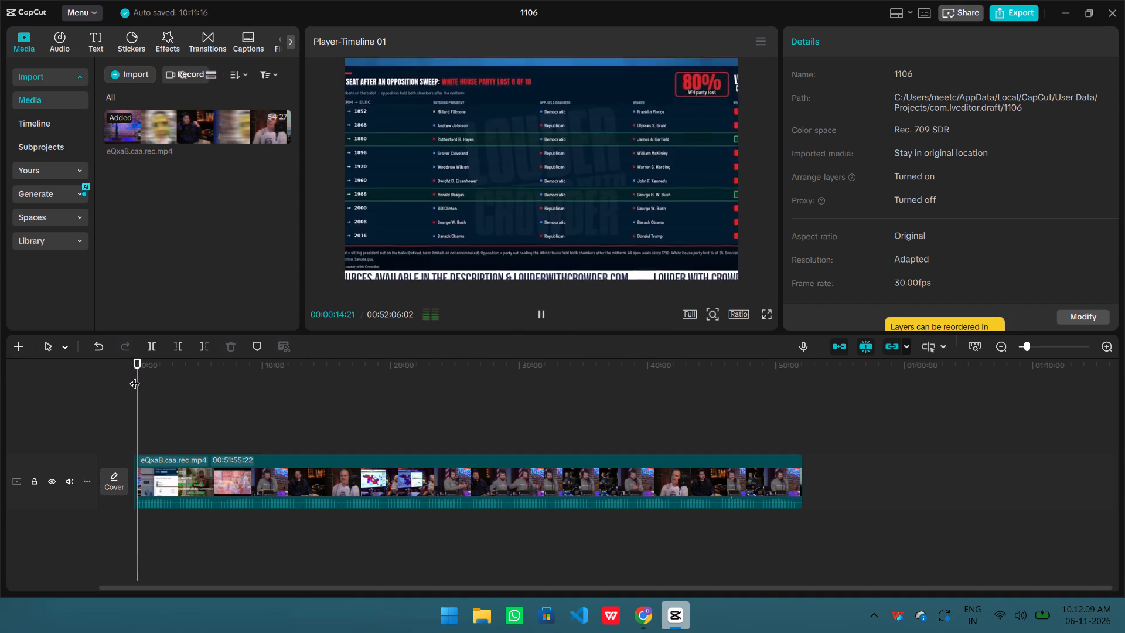
key("Right")
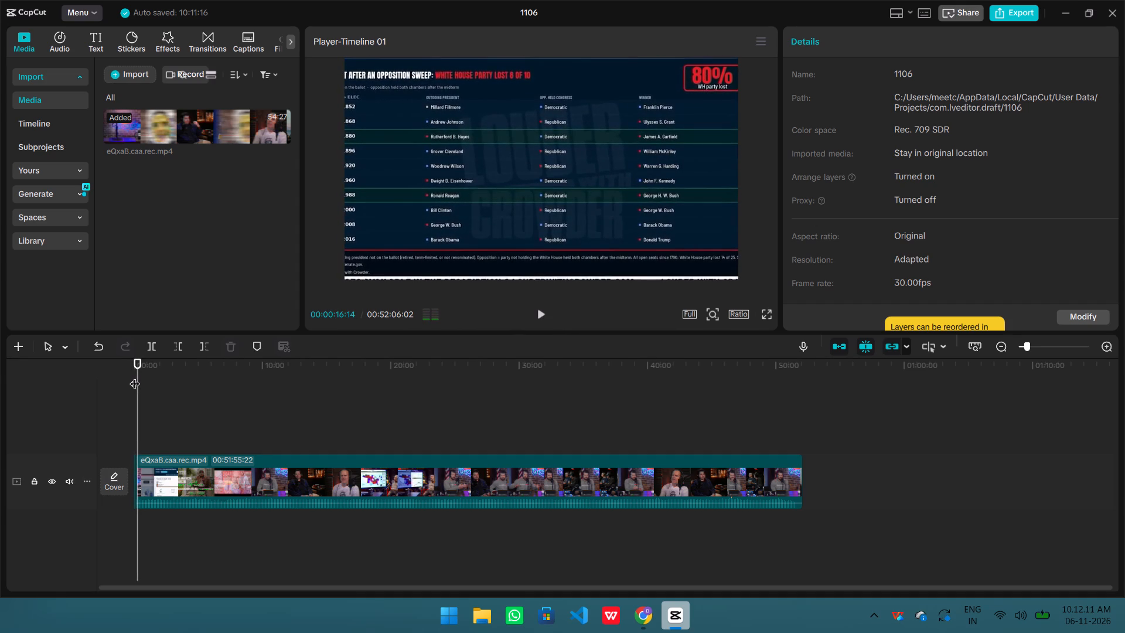
Skim the election projections segment to the U.S. Senate map at about 00:00:36 and play the footage from there.
key("shift+Right")
key("shift+Right")
key("shift+Right")
key("shift+Right")
key("shift+Right")
key("shift+Right")
key("shift+Right")
key("shift+Right")
key("shift+Right")
key("shift+Right")
key("shift+Right")
key("shift+Right")
key("shift+Right")
key("shift+Right")
key("shift+Right")
key("shift+Right")
key("shift+Right")
key("shift+Right")
key("shift+Right")
key("shift+Right")
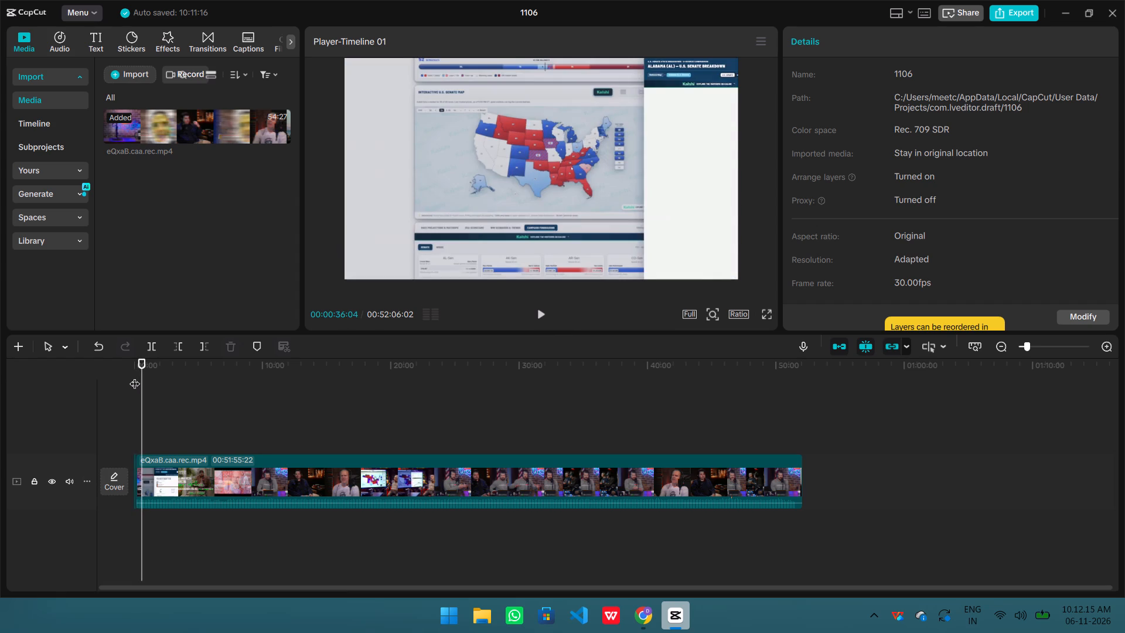
key("space")
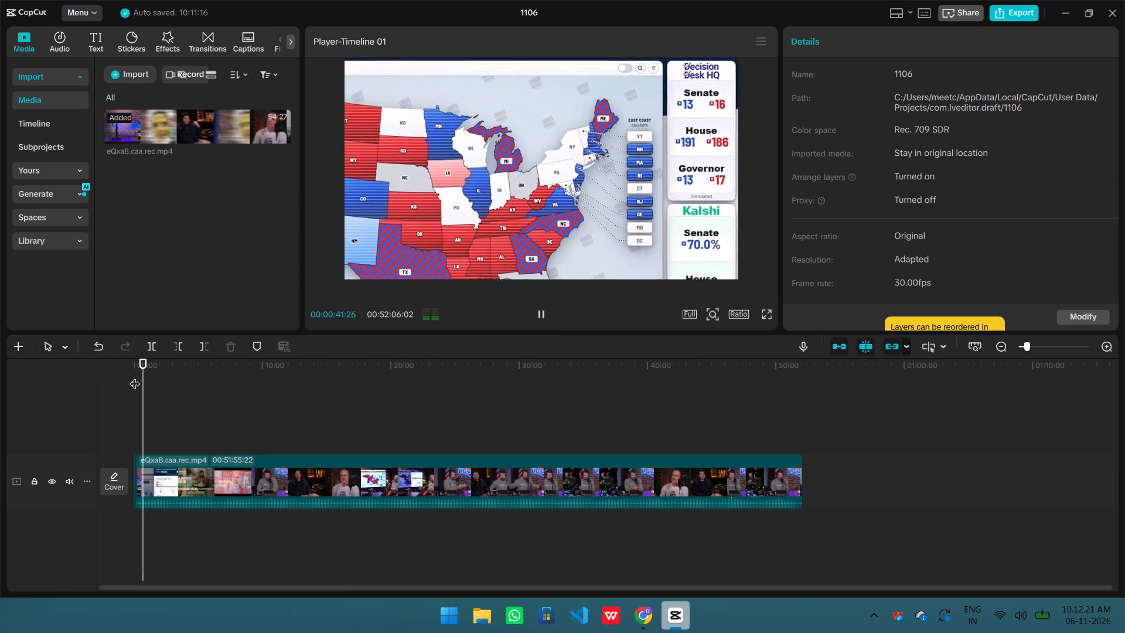
Examine the footage from the electoral map through the Georgia graphic to the endorsements page at about 00:00:53.
key("shift+Right")
key("shift+Right")
key("shift+Right")
key("shift+Right")
key("shift+Right")
key("shift+Right")
key("shift+Right")
key("shift+Right")
key("shift+Right")
key("shift+Right")
key("shift+Right")
key("shift+Right")
key("shift+Right")
key("shift+Right")
key("shift+Right")
key("shift+Right")
key("shift+Right")
key("shift+Right")
key("shift+Right")
key("shift+Right")
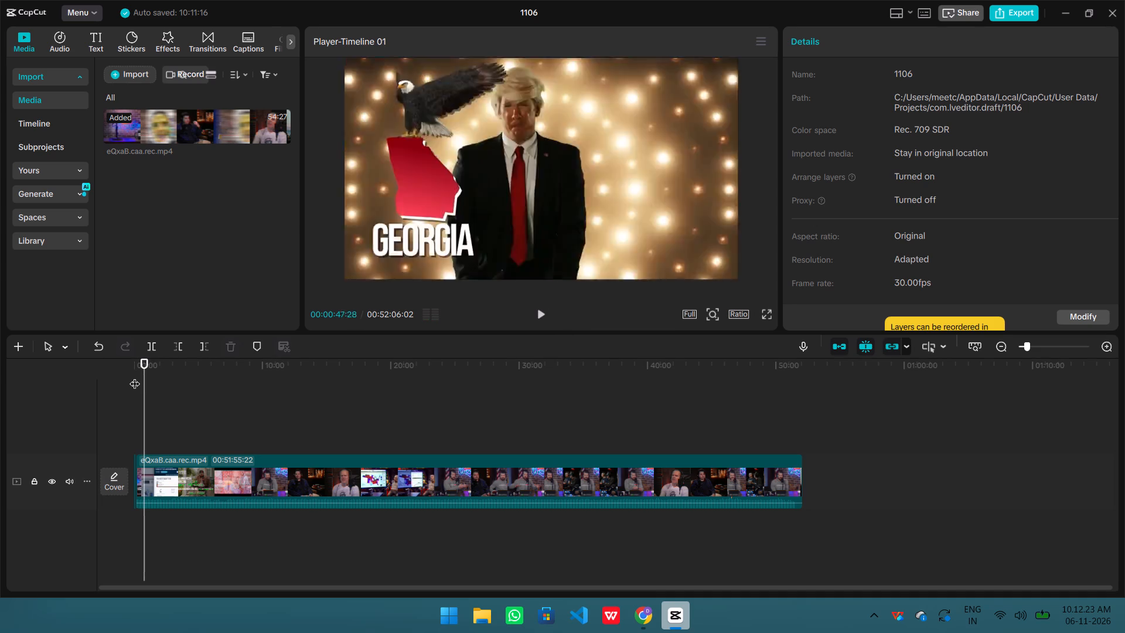
key("shift+space")
key("space")
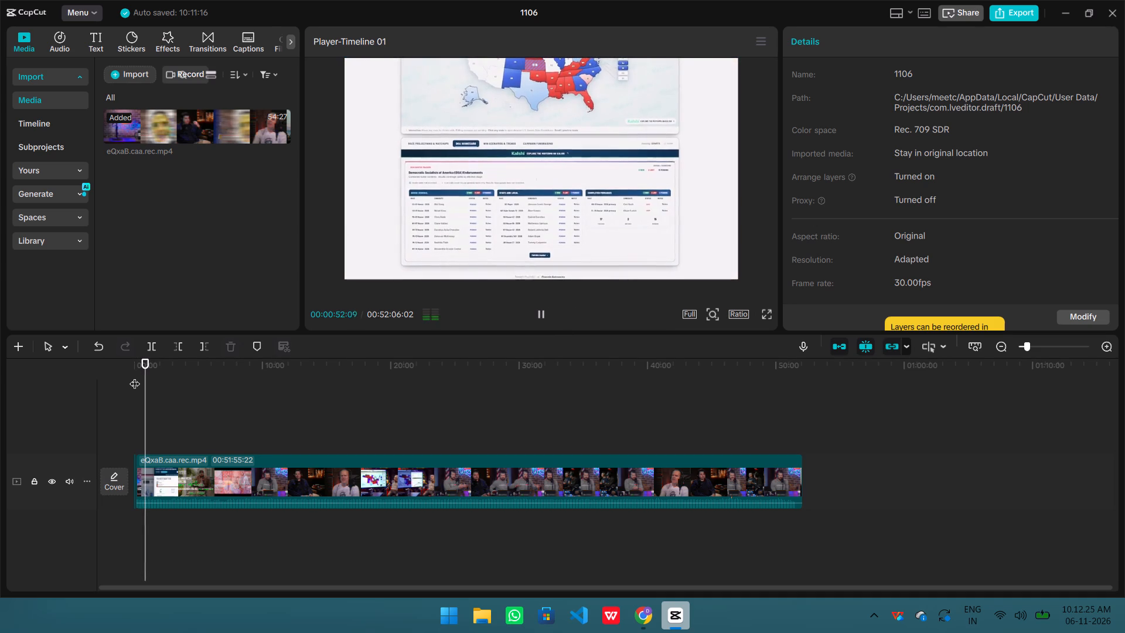
key("Right")
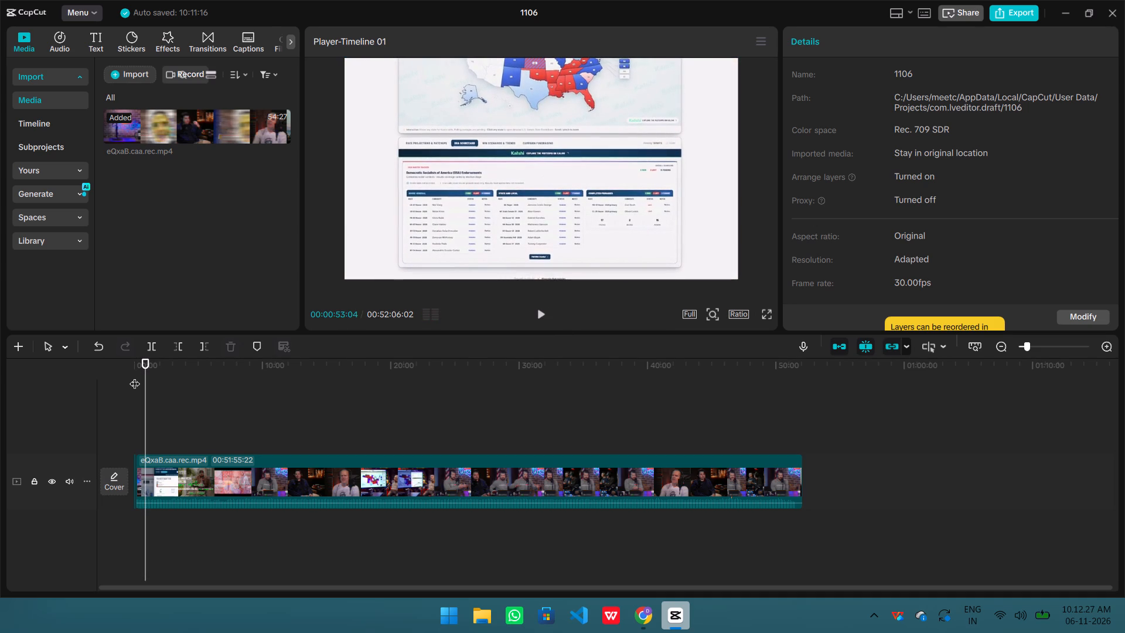
Skim forward from the endorsements page to the Midterm Election Live Stream card at about 00:01:33.
key("shift+Right")
key("shift+Right")
key("shift+Right")
key("shift+Right")
key("shift+Right")
key("shift+Right")
key("shift+Right")
key("shift+Right")
key("shift+Right")
key("shift+Right")
key("shift+Right")
key("shift+Right")
key("shift+Right")
key("shift+Right")
key("shift+Right")
key("shift+Right")
key("shift+Right")
key("shift+Right")
key("shift+Right")
key("shift+Right")
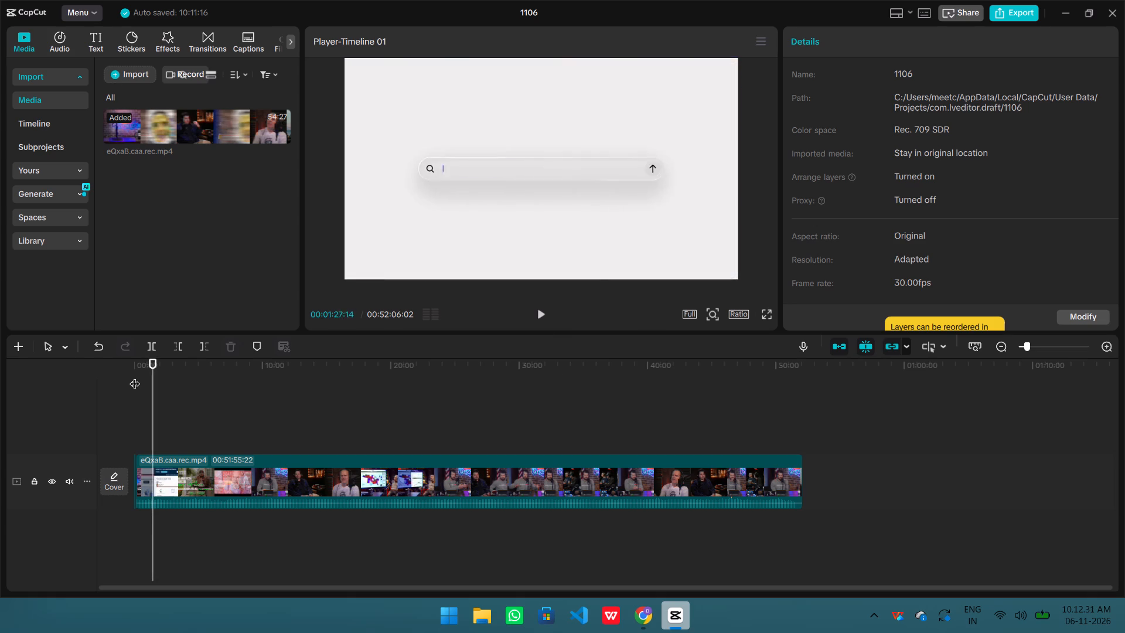
key("shift+Right")
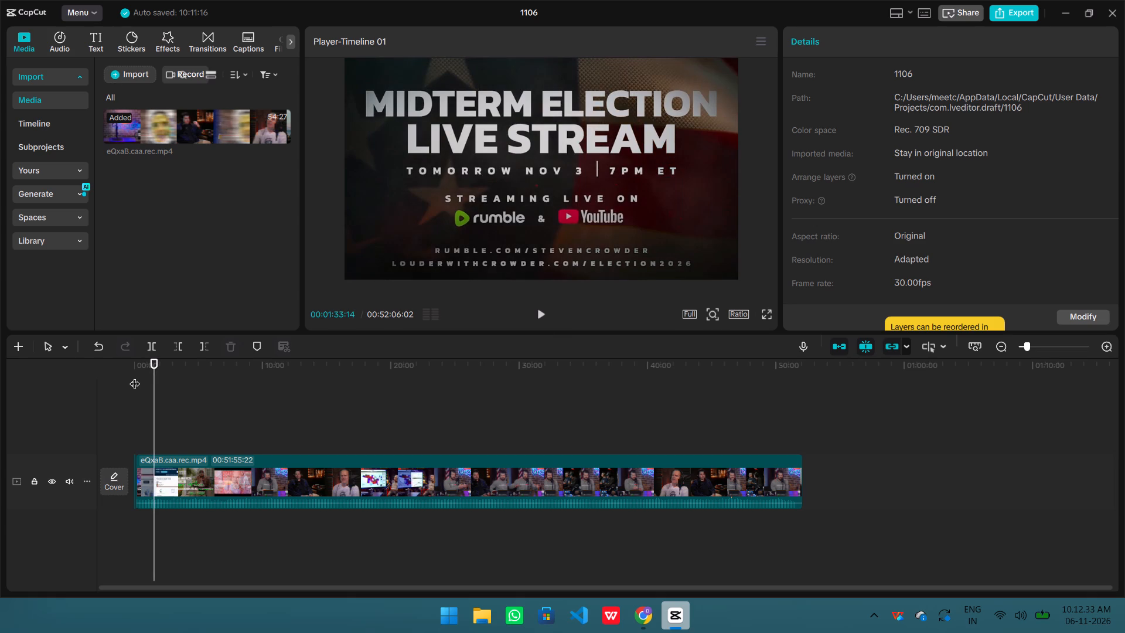
Find the election projections page at about 00:01:37 and play from there into the Wiggin' Out with D-Day intro.
key("shift+Right")
key("shift+Right")
key("shift+Right")
key("shift+Right")
key("shift+Right")
key("shift+Right")
key("shift+Right")
key("shift+Right")
key("shift+Right")
key("shift+Right")
key("shift+Right")
key("shift+Right")
key("shift+Right")
key("shift+Right")
key("shift+Right")
key("shift+Right")
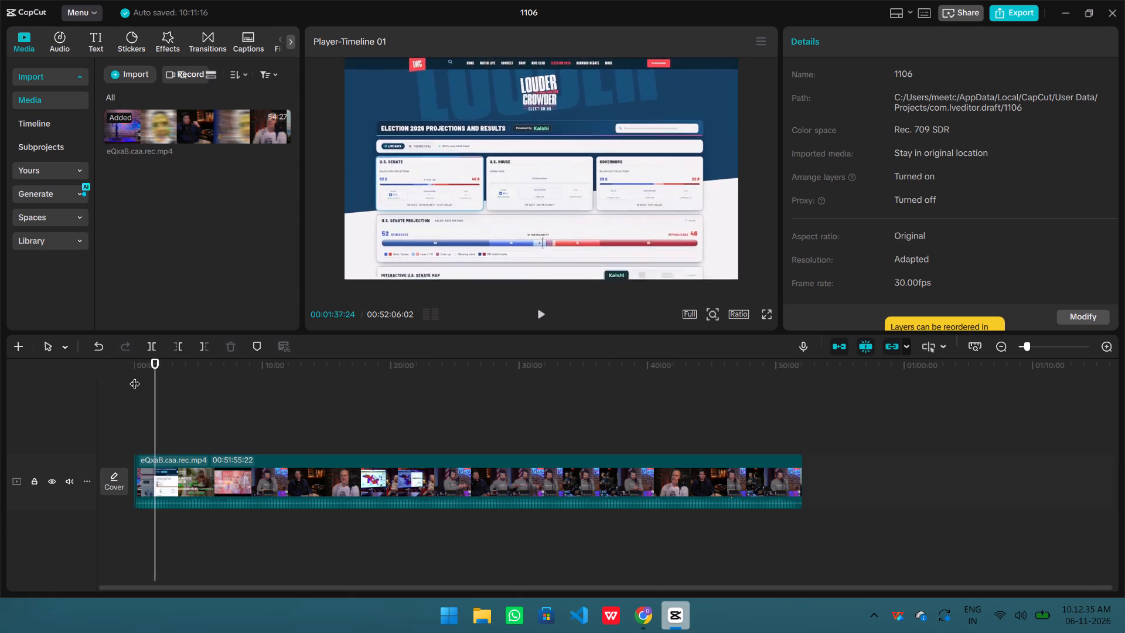
key("shift+Left")
key("shift+Left")
key("shift+Left")
key("shift+Left")
key("shift+Left")
key("shift+Left")
key("shift+Left")
key("shift+Left")
key("shift+Left")
key("shift+Left")
key("shift+Left")
key("shift+Left")
key("shift+Left")
key("shift+Left")
key("shift+Left")
key("shift+Left")
key("shift+Left")
key("shift+Left")
key("shift+Left")
key("shift+Left")
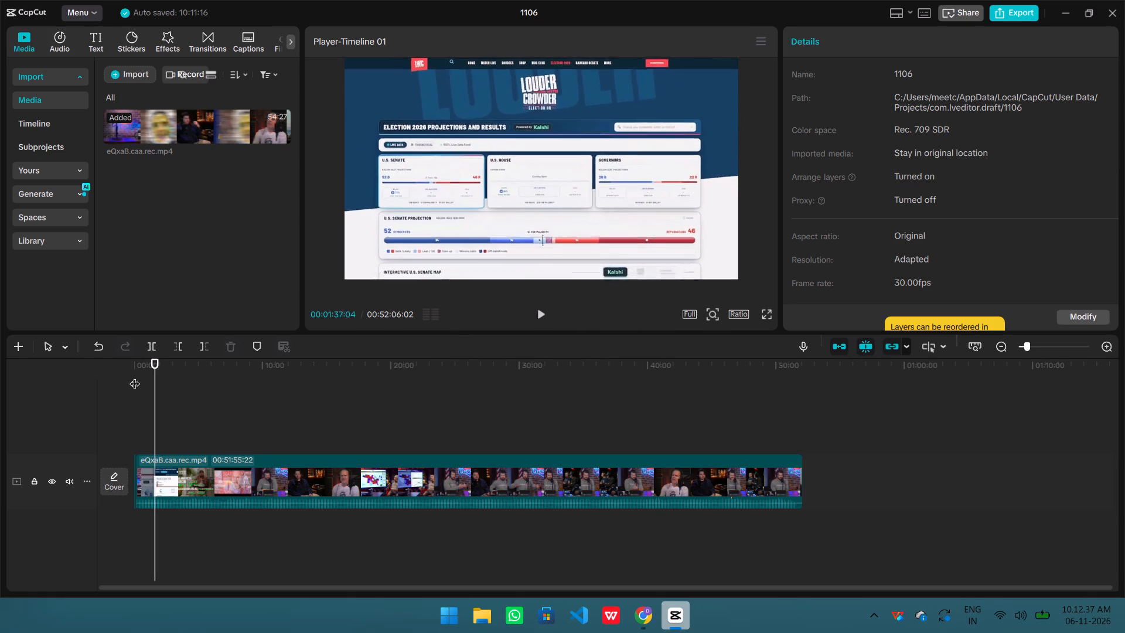
key("space")
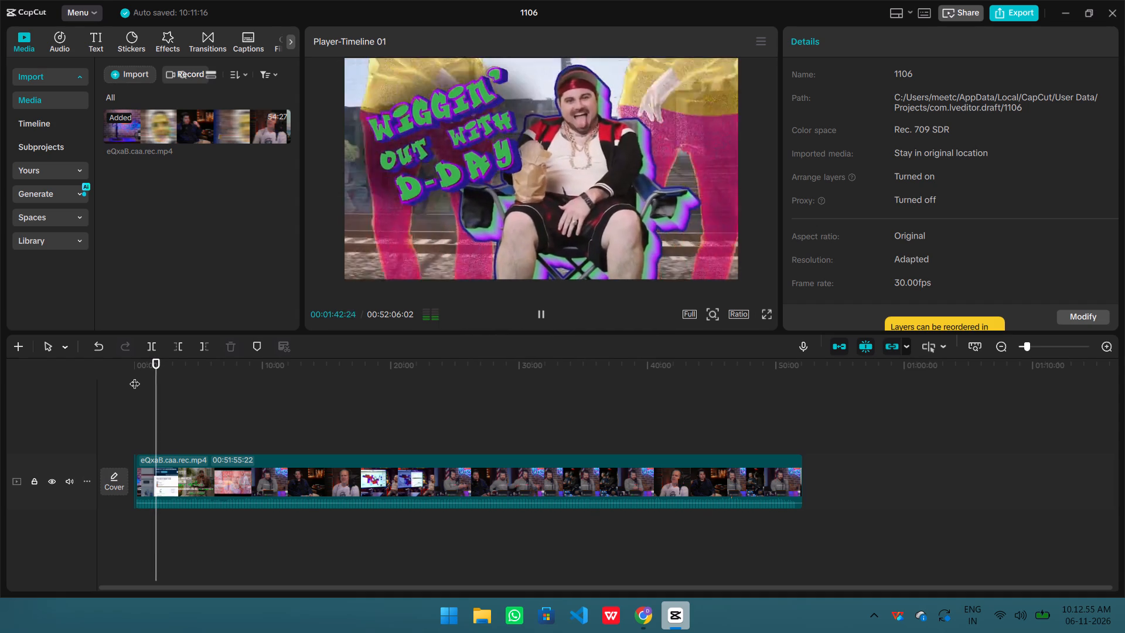
Examine the Wiggin' Out with D-Day intro and play from about 00:01:44 into the porch scene at 00:01:50.
key("shift+Right")
key("shift+Right")
key("shift+Right")
key("shift+Right")
key("shift+Right")
key("shift+Right")
key("shift+Right")
key("shift+Right")
key("shift+Right")
key("shift+Right")
key("shift+Right")
key("shift+Right")
key("shift+Right")
key("shift+Right")
key("shift+Right")
key("shift+Right")
key("shift+Right")
key("shift+Right")
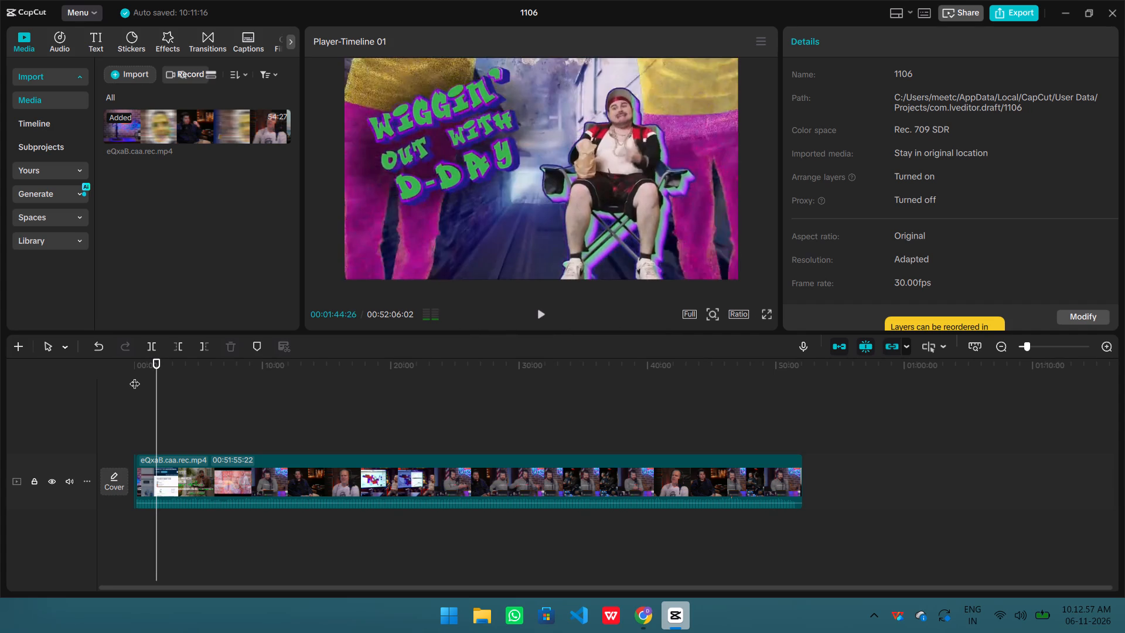
key("space")
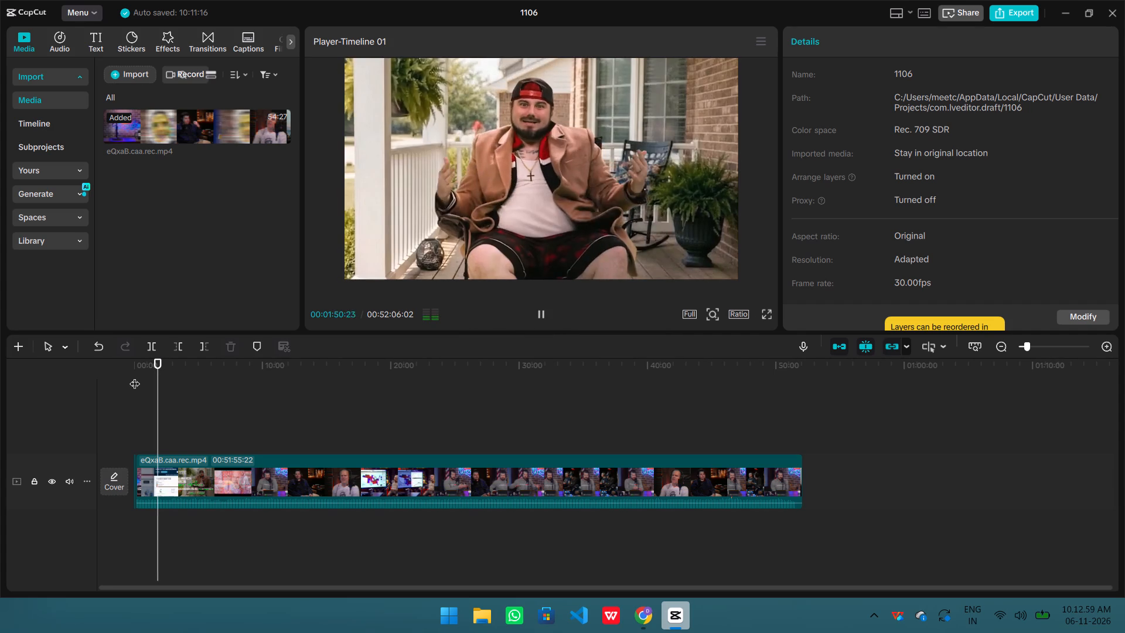
Skim the porch segment from about 00:01:50 through to the election promo at about 00:03:29.
key("shift+Right")
key("shift+Right")
key("shift+Right")
key("shift+Right")
key("shift+Right")
key("shift+Right")
key("shift+Right")
key("shift+Right")
key("shift+Right")
key("shift+Right")
key("shift+Right")
key("shift+Right")
key("shift+Right")
key("shift+Right")
key("shift+Right")
key("shift+Right")
key("shift+Right")
key("shift+Right")
key("shift+Right")
key("shift+Right")
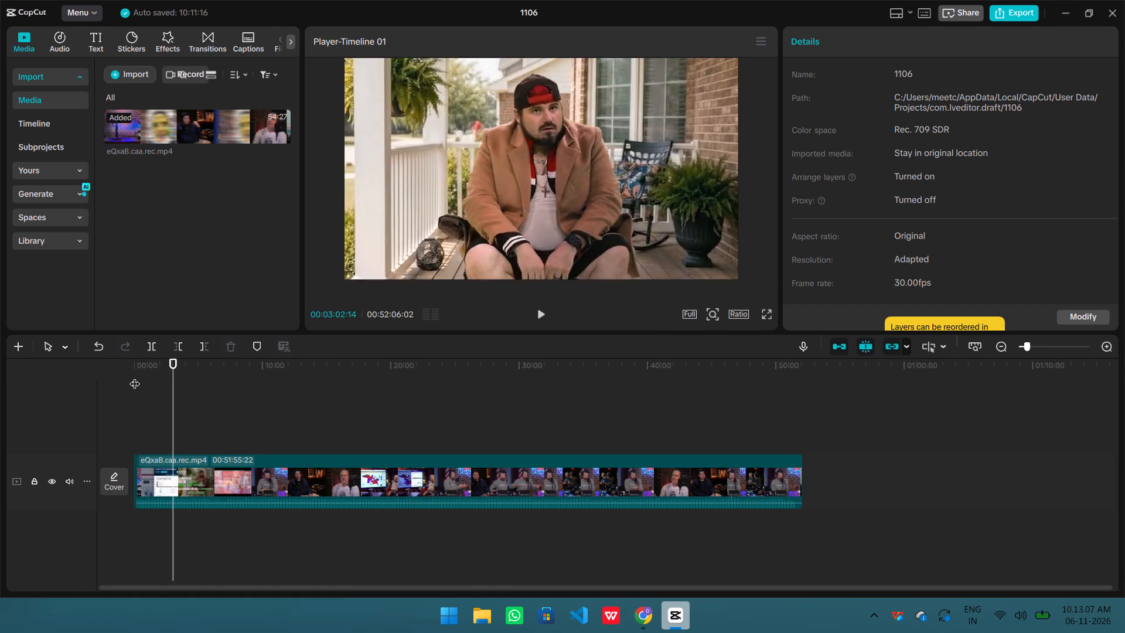
key("shift+Right")
key("shift+Right")
key("shift+Right")
key("shift+Right")
key("shift+Right")
key("shift+Right")
key("shift+Right")
key("shift+Right")
key("shift+Right")
key("shift+Right")
key("shift+Right")
key("shift+Right")
key("shift+Right")
key("shift+Right")
key("shift+Right")
key("shift+Right")
key("shift+Right")
key("shift+Right")
key("shift+Right")
key("shift+Right")
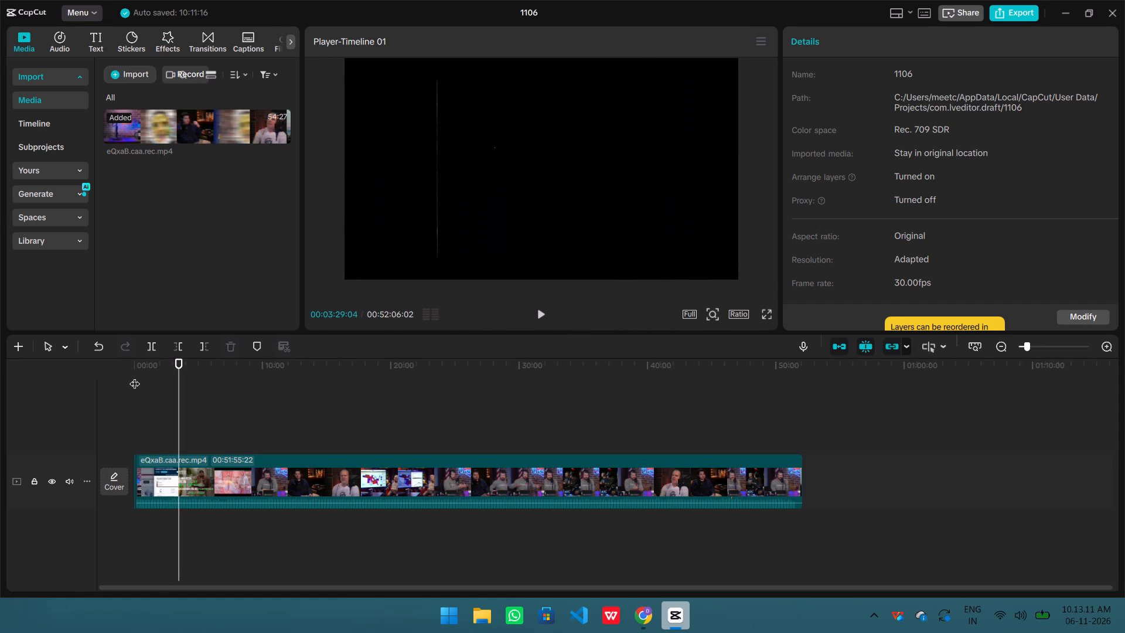
Go back to the promo's TOMORROW card at about 00:03:21 and play the election promo to about 00:03:25.
key("shift+Left")
key("shift+Left")
key("shift+Left")
key("shift+Left")
key("shift+Left")
key("shift+Left")
key("shift+Left")
key("shift+Left")
key("shift+Left")
key("shift+Left")
key("shift+Left")
key("shift+Left")
key("shift+Left")
key("shift+Left")
key("shift+Left")
key("shift+Left")
key("shift+Left")
key("shift+Left")
key("shift+Left")
key("shift+Left")
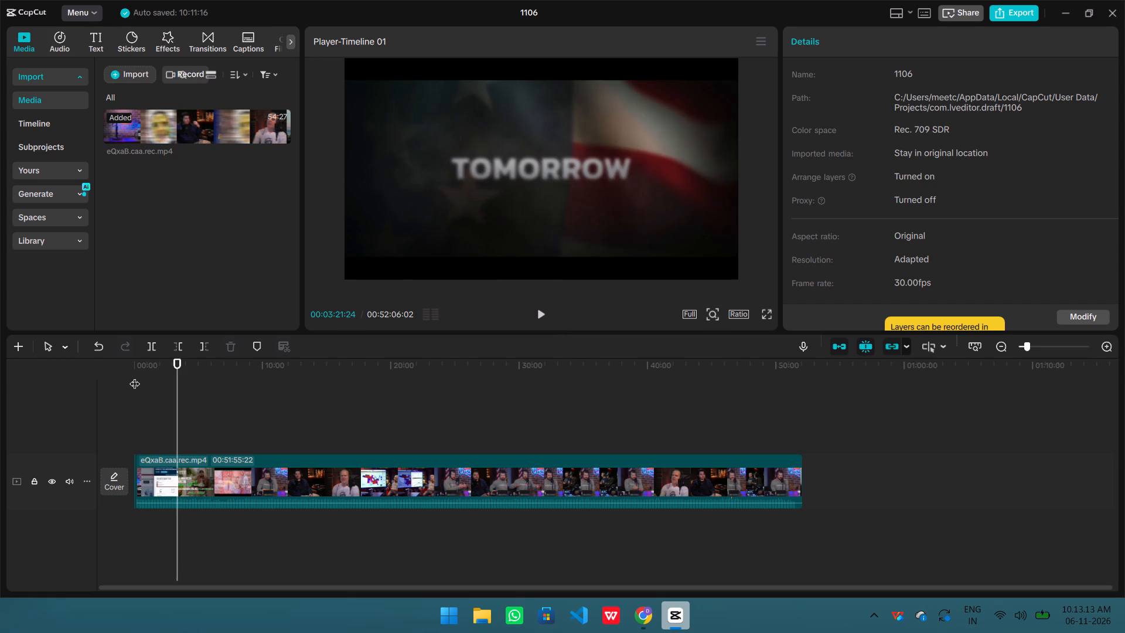
key("space")
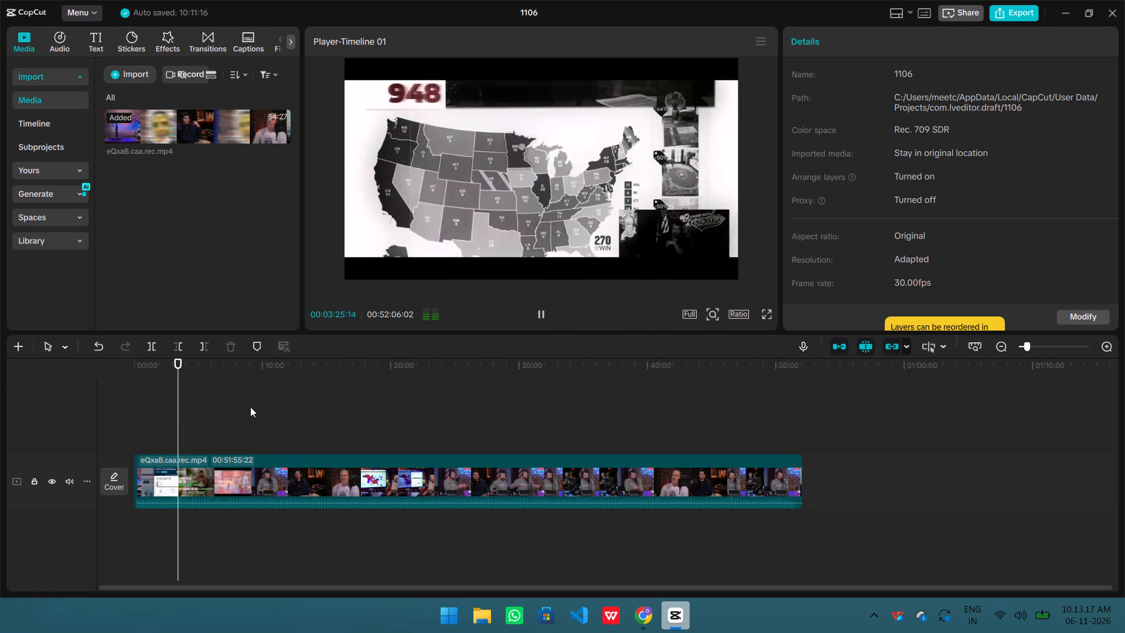
key("space")
Split the clip at 00:03:21:03, at the end of the American Financing ad just before the election promo.
key("shift+Left")
key("shift+Left")
key("shift+Left")
key("shift+Left")
key("shift+Left")
key("shift+Left")
key("shift+Left")
key("shift+Left")
key("shift+Left")
key("shift+Left")
key("shift+Left")
key("shift+Left")
key("shift+Left")
key("shift+Left")
key("shift+Left")
key("shift+Left")
key("shift+Left")
key("shift+Left")
key("shift+Left")
key("shift+Left")
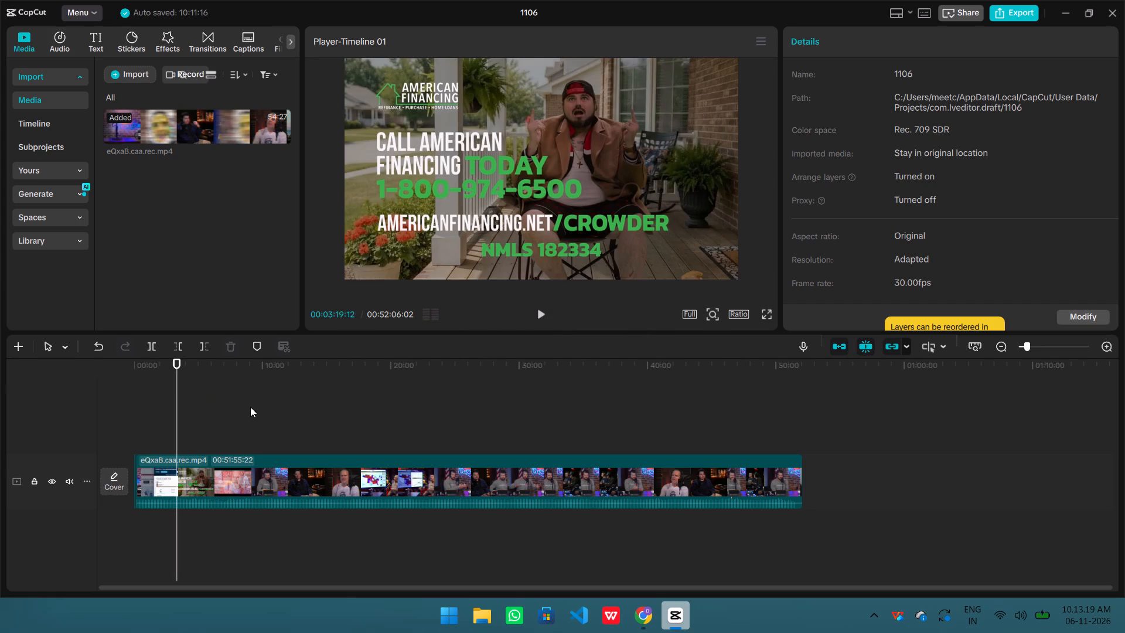
key("Right")
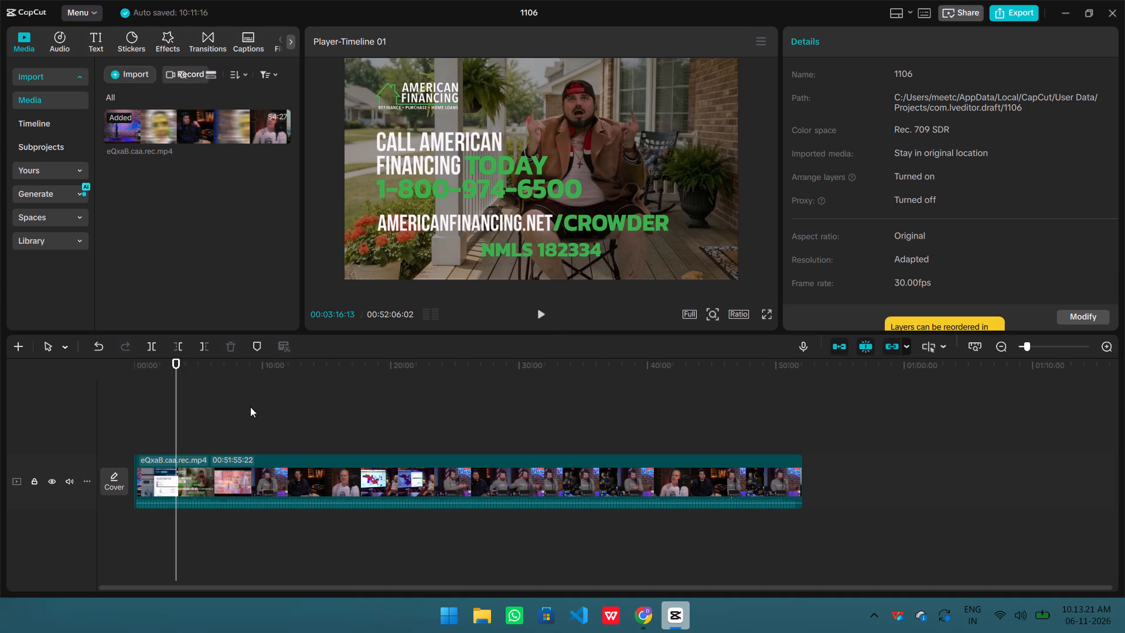
key("shift+Right")
key("shift+Right")
key("shift+Right")
key("shift+Right")
key("shift+Right")
key("shift+Right")
key("shift+Right")
key("shift+Right")
key("shift+Right")
key("shift+Right")
key("shift+Right")
key("shift+Right")
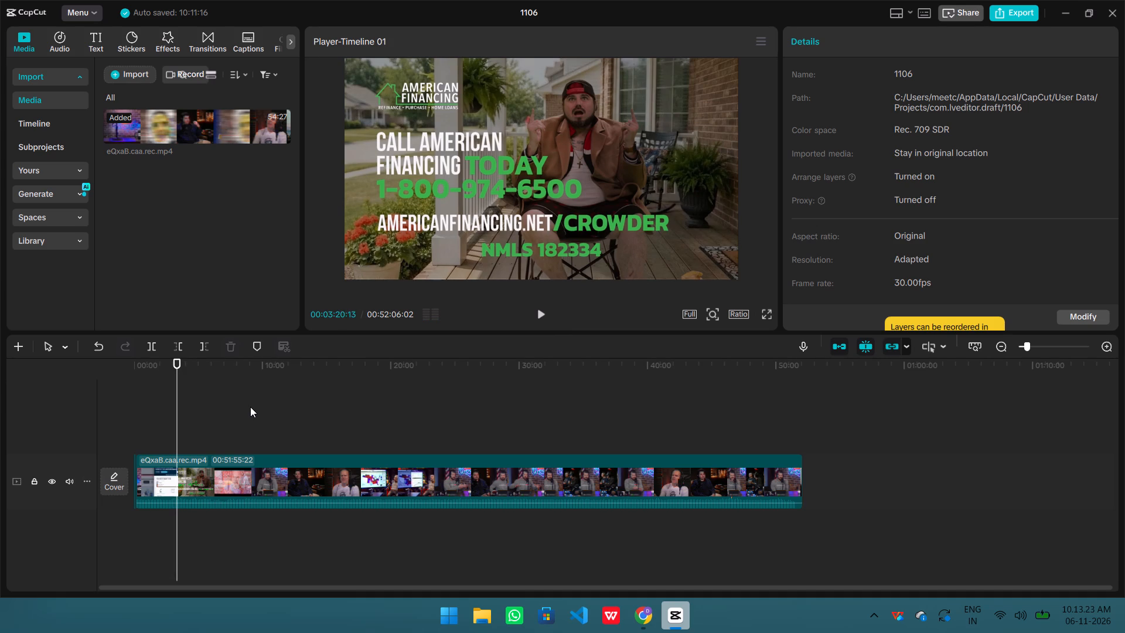
key("shift+Right")
key("shift+Right")
key("shift+Right")
key("shift+Left")
left_click(152, 348)
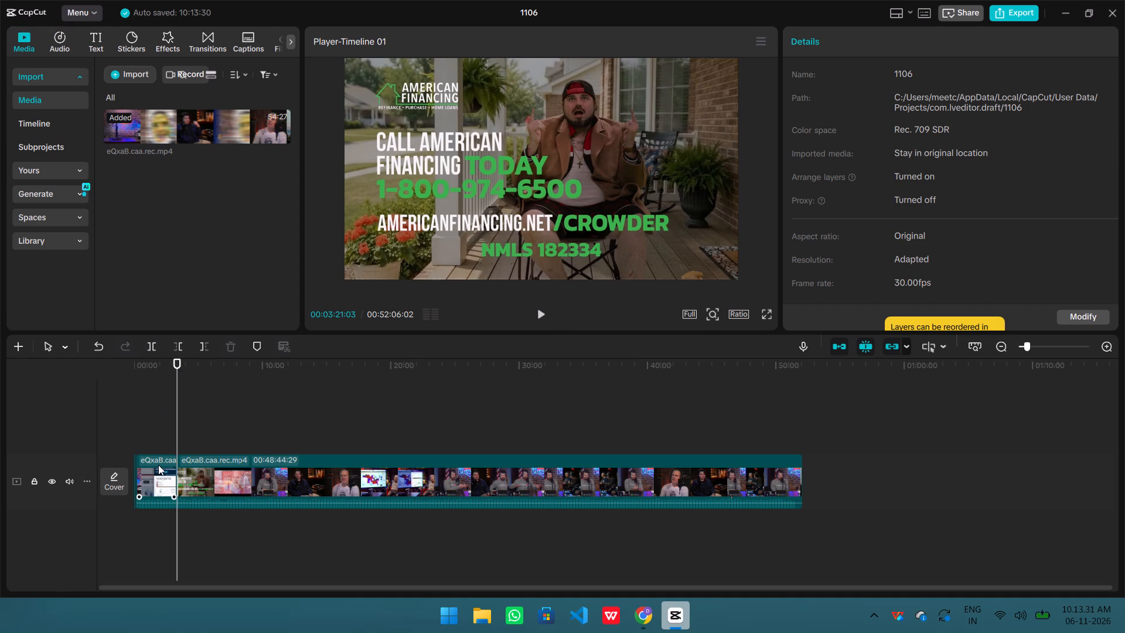
Delete the segment between the opening countdown and the new split at 00:03:21:03.
left_click(158, 465)
left_click(233, 349)
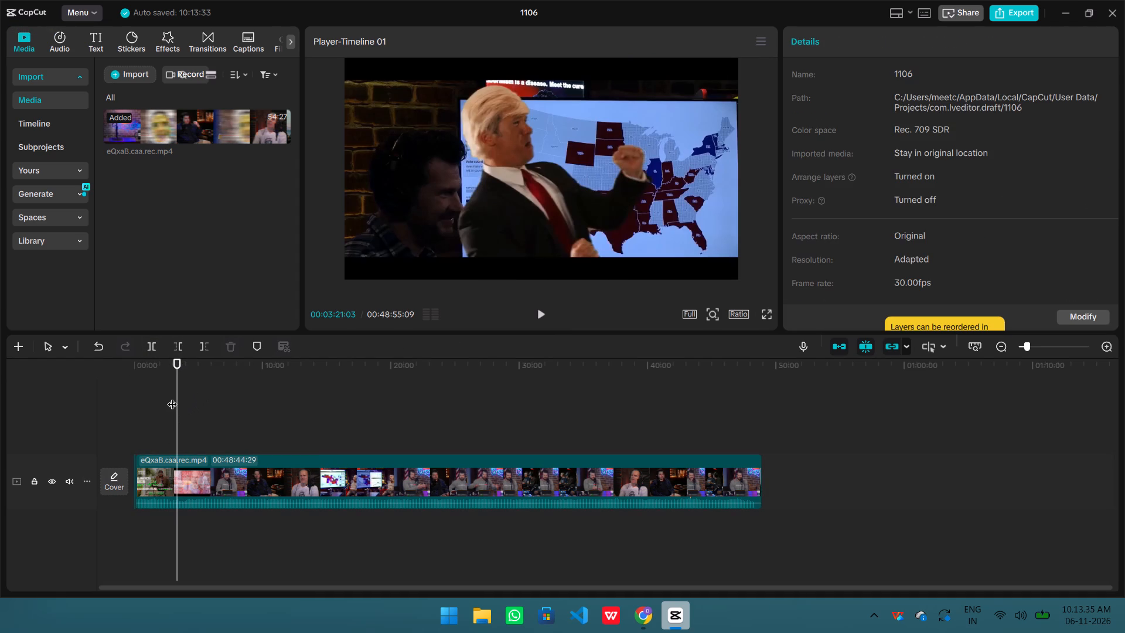
Skim the countdown from the start to the join at about 00:00:10 and play across it into the TOMORROW card.
left_click_drag(172, 397, 130, 405)
key("shift+Right")
key("shift+Right")
key("shift+Right")
key("shift+Right")
key("shift+Right")
key("shift+Right")
key("shift+Right")
key("shift+Right")
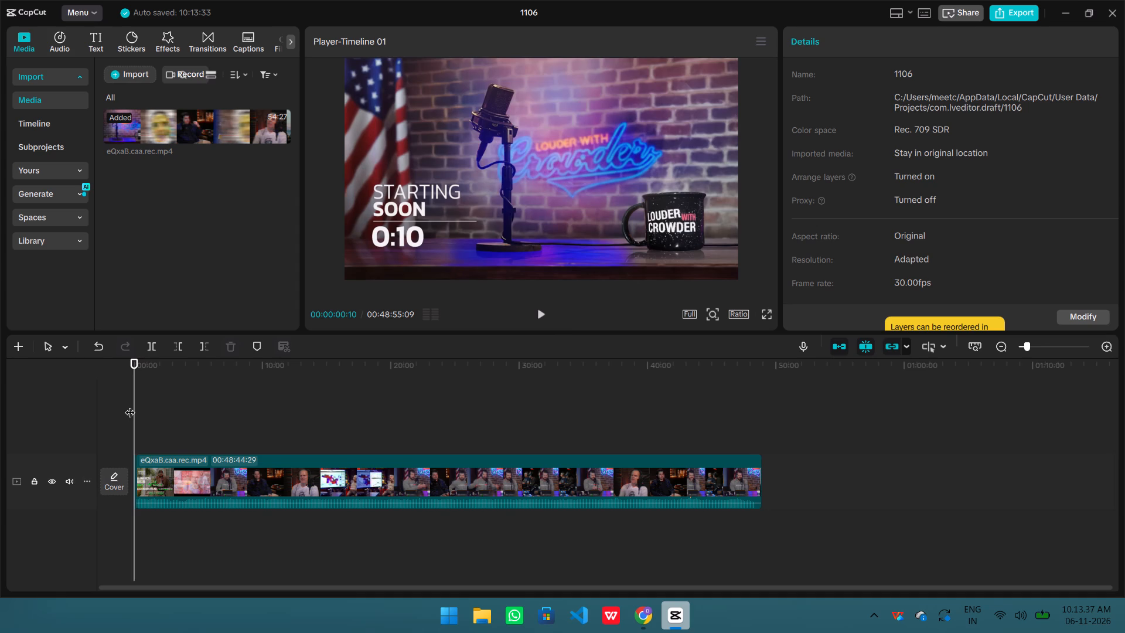
key("shift+Right")
key("shift+Right")
key("shift+Right")
key("shift+Right")
key("shift+Right")
key("shift+Right")
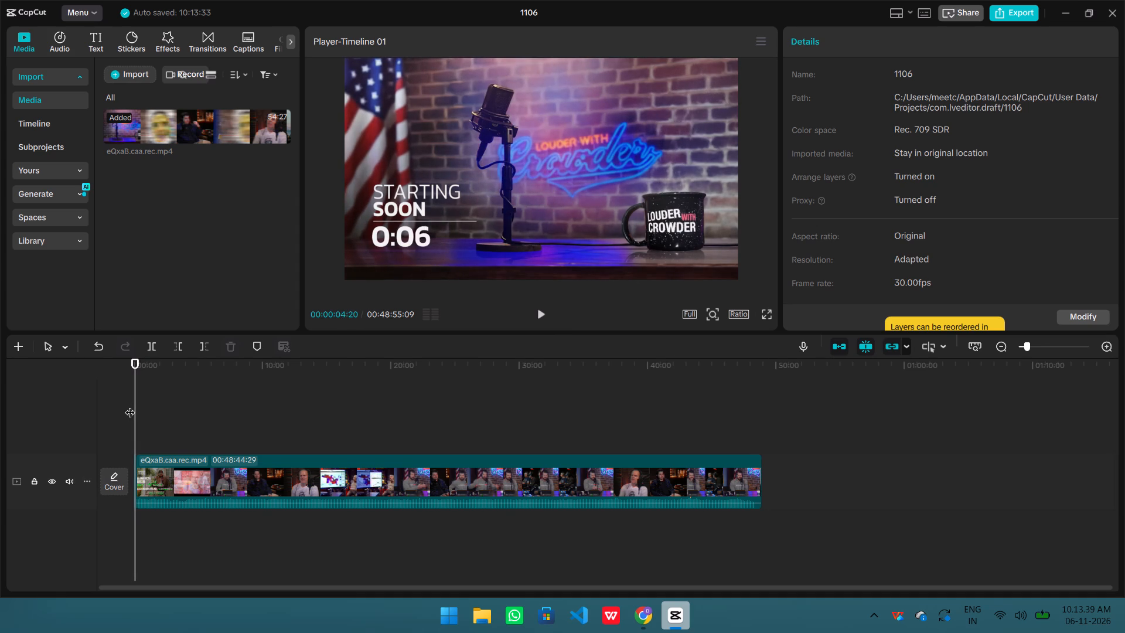
key("shift+Right")
key("shift+Right")
key("shift+Right")
key("shift+Right")
key("shift+Right")
key("shift+Right")
key("shift+Right")
key("shift+Right")
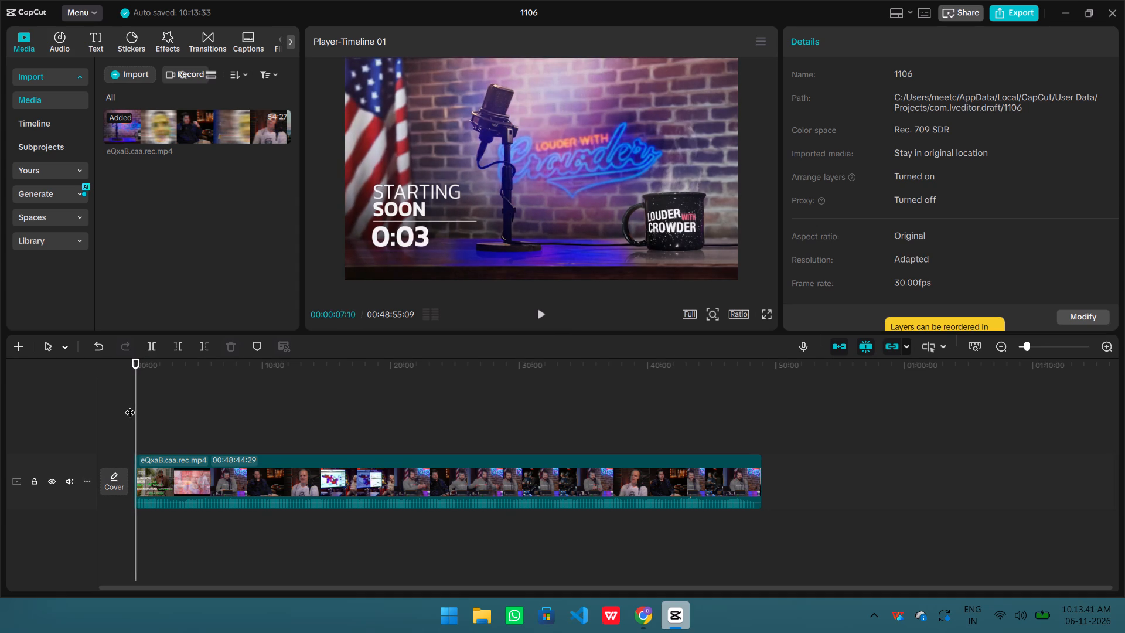
key("shift+Right")
key("shift+Right")
key("shift+Right")
key("shift+Right")
key("shift+Right")
key("shift+Right")
key("shift+Right")
key("shift+Right")
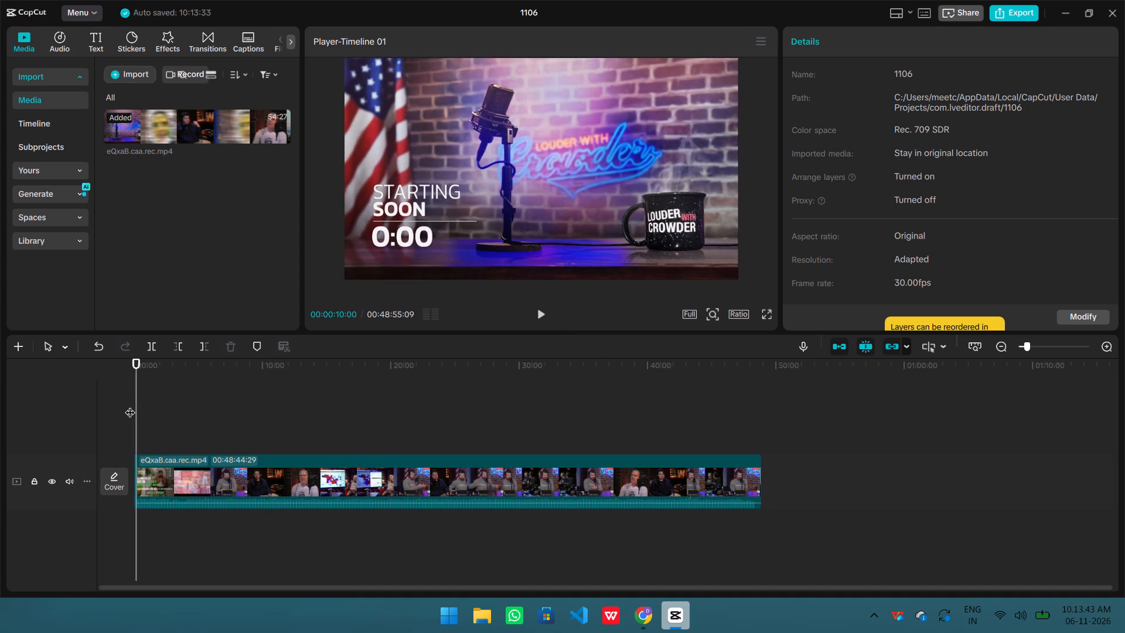
key("shift+Right")
key("shift+Right")
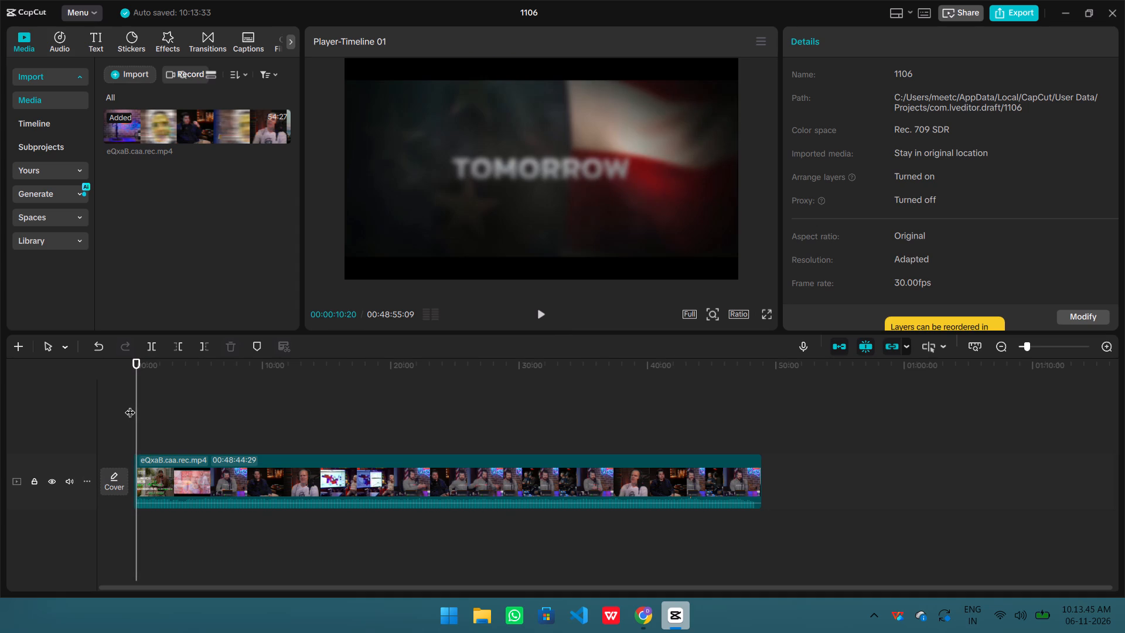
key("shift+Left")
key("shift+Left")
key("space")
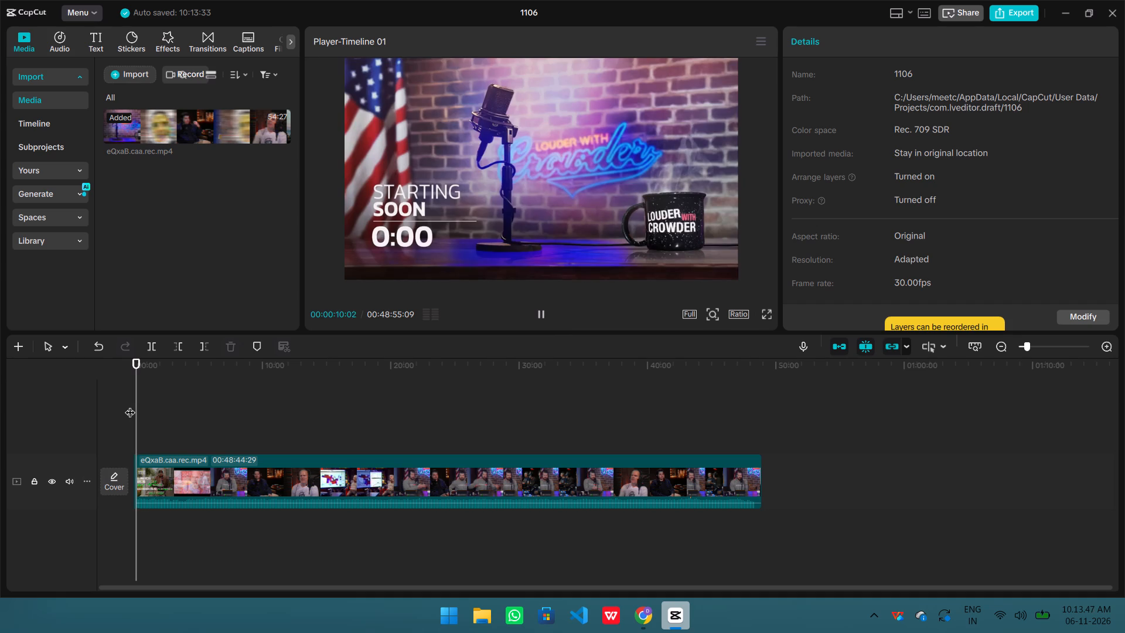
key("space")
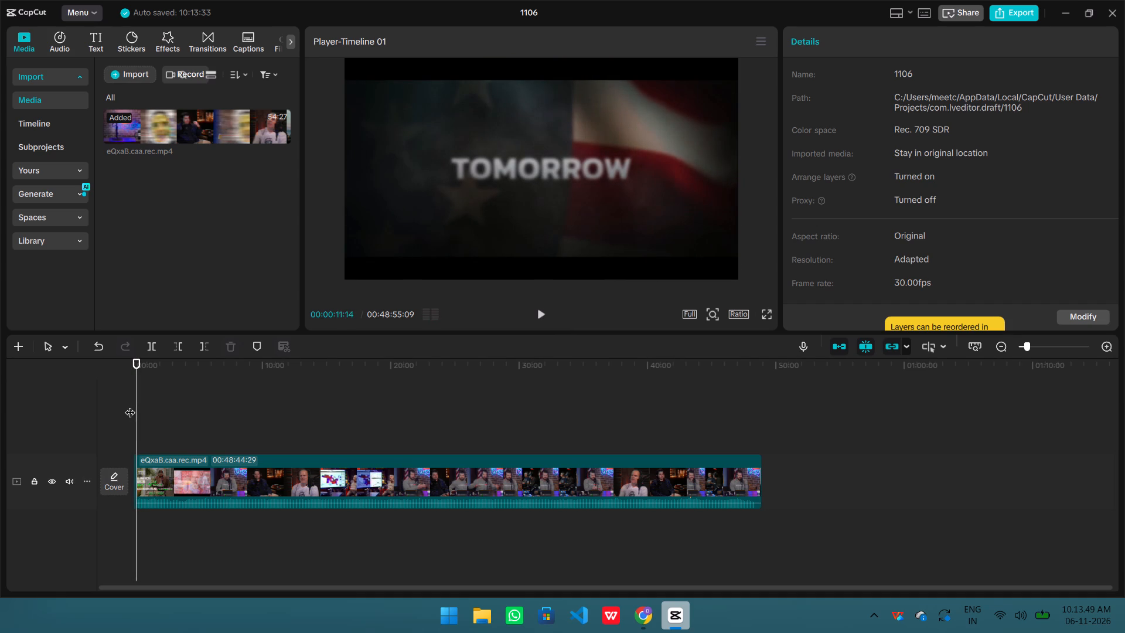
Trim the leftover ad frames from the start of the second clip, cutting everything before 00:00:10:17 up to the TOMORROW card.
scroll(178, 440, "up", 19, "ctrl")
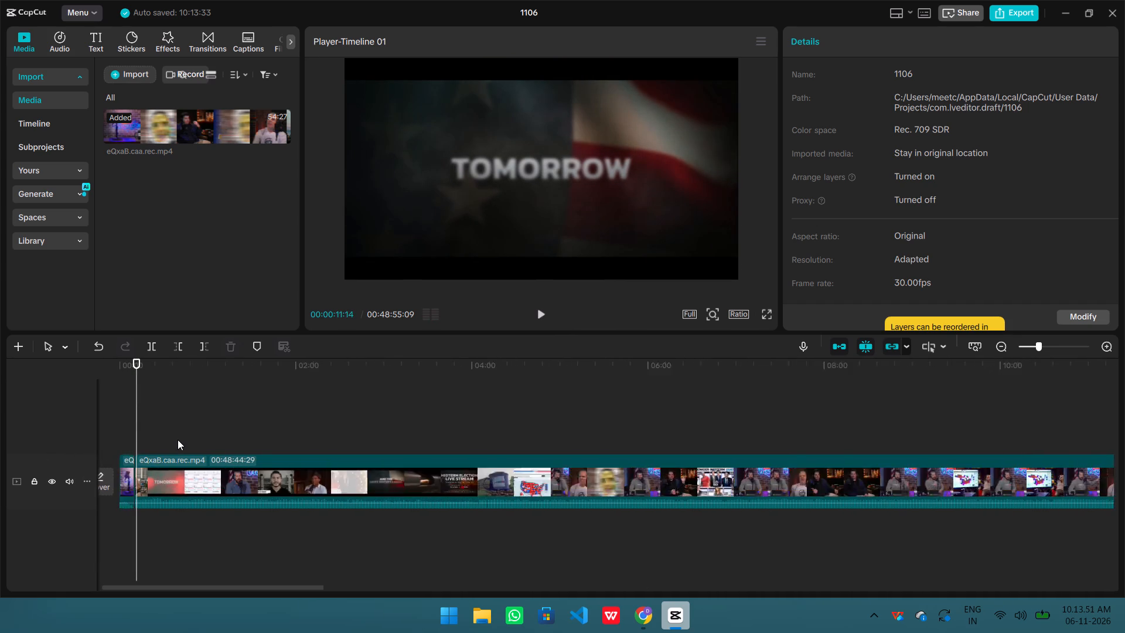
scroll(178, 440, "up", 19, "ctrl")
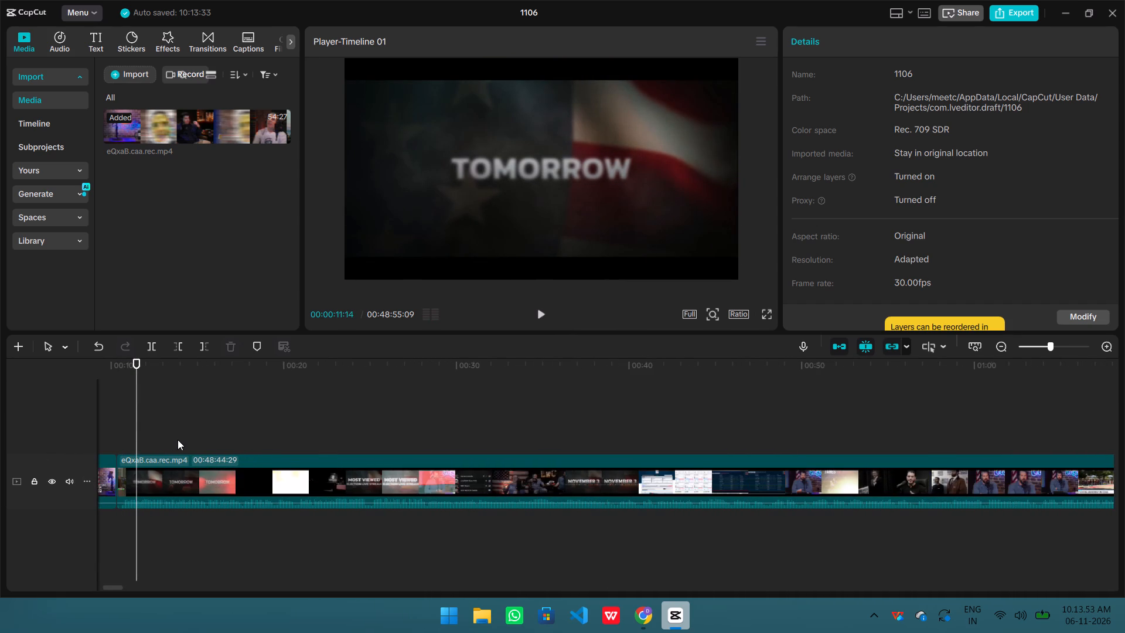
key("Left")
key("Left")
key("Left")
key("Left")
key("Left")
key("Left")
key("Left")
key("Left")
key("Left")
key("Left")
key("Left")
key("Left")
key("Left")
key("Left")
key("Left")
key("Left")
key("Left")
key("Left")
key("Left")
key("Left")
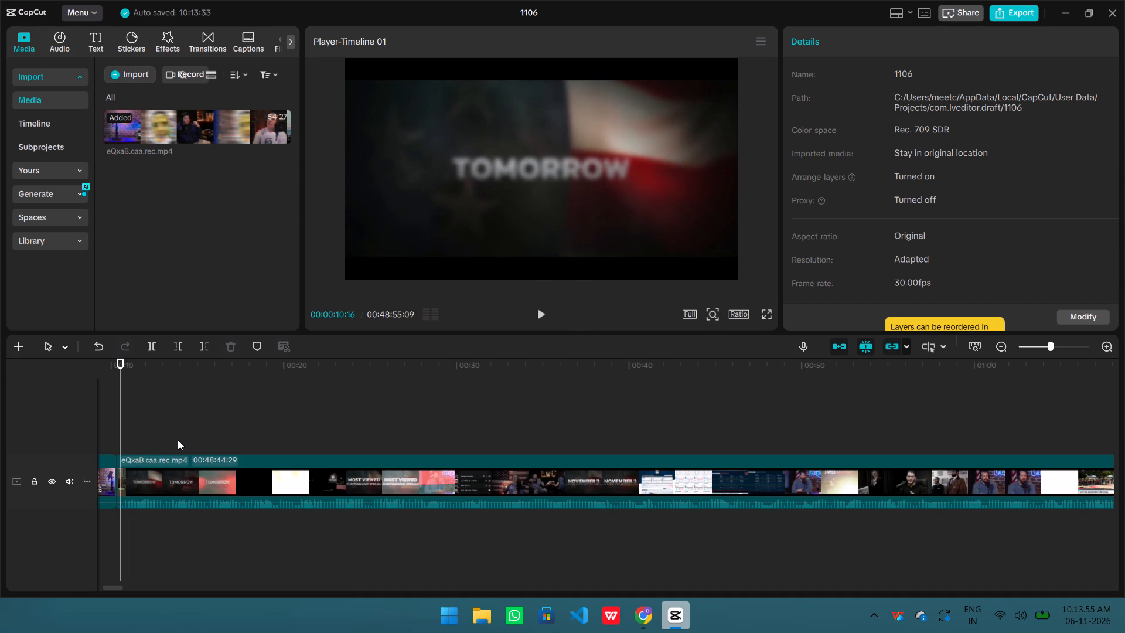
key("Right")
key("Right")
key("Left")
key("Right")
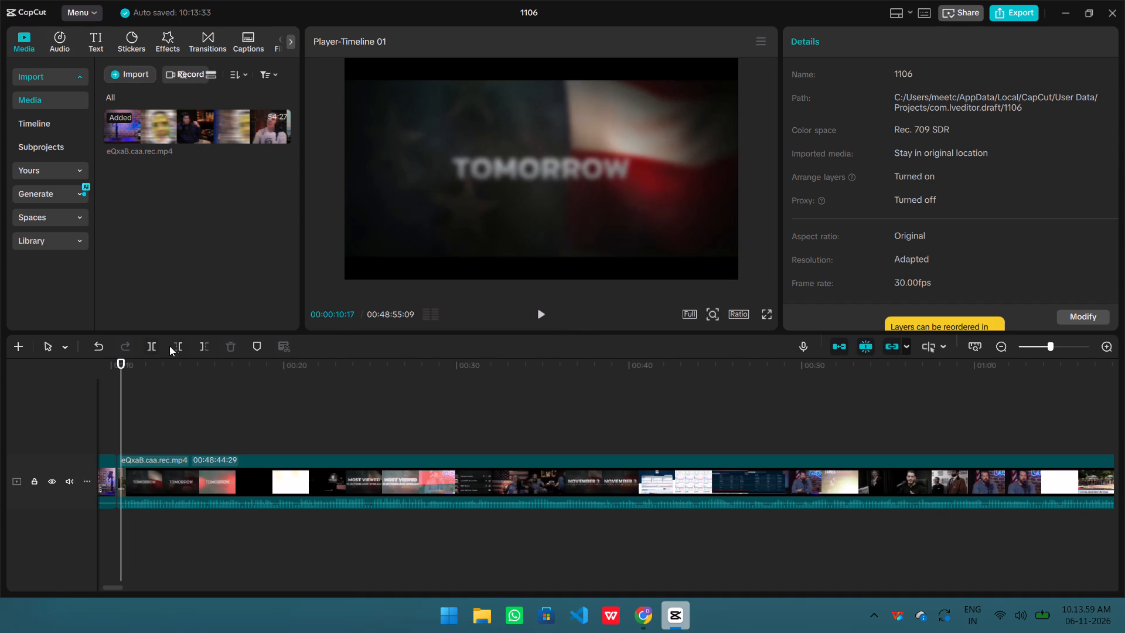
left_click(179, 346)
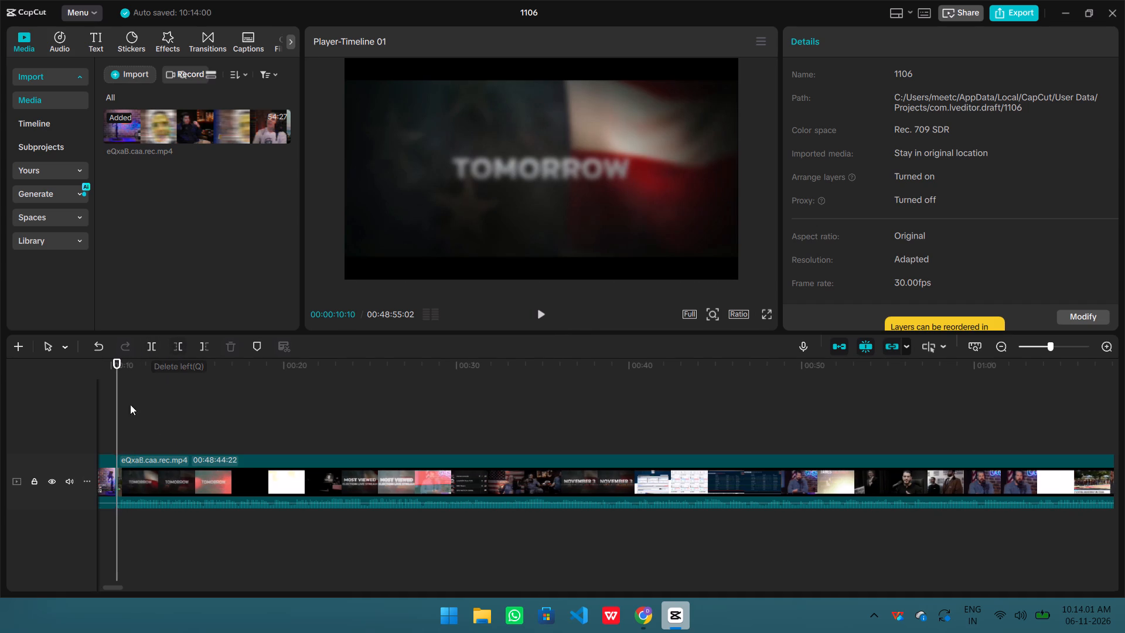
Review the trimmed join from the start of the timeline, skimming the countdown and playing the election promo to about 00:00:18.
left_click_drag(120, 370, 134, 390)
scroll(329, 388, "down", 8, "ctrl")
right_click(329, 388)
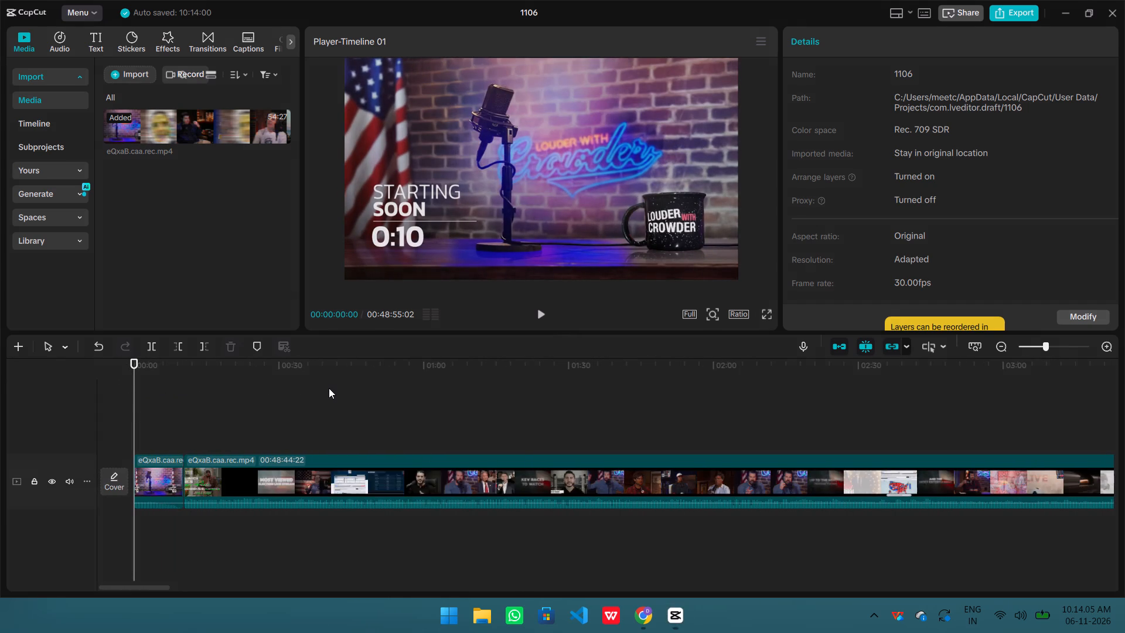
scroll(329, 388, "down", 7, "ctrl")
left_click(329, 388)
scroll(270, 396, "down", 11, "ctrl")
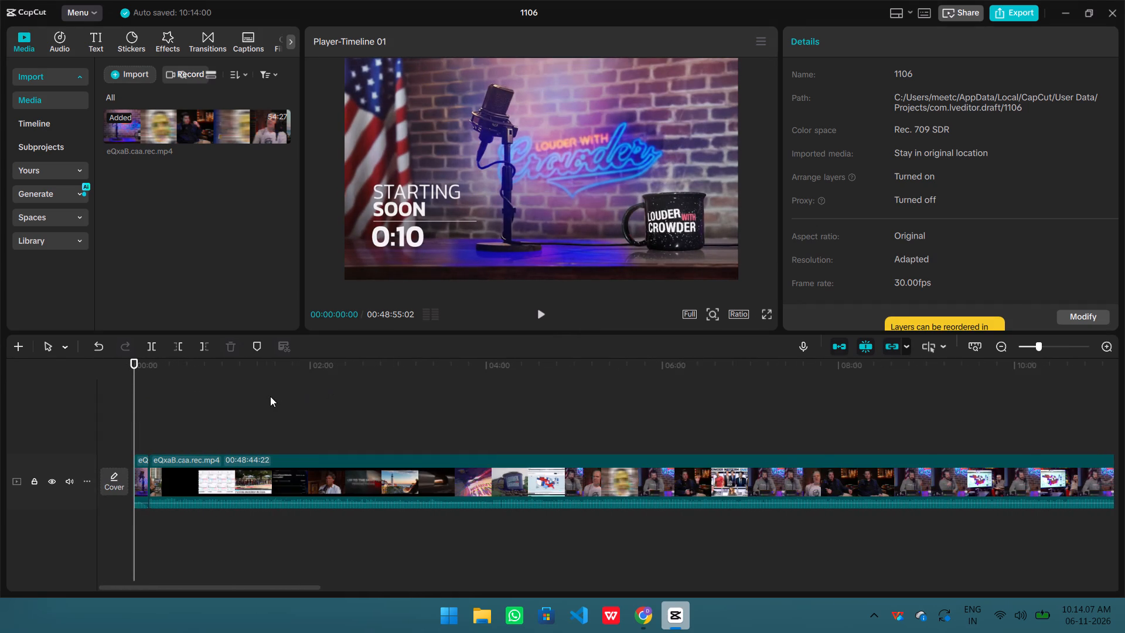
scroll(270, 396, "down", 10, "ctrl")
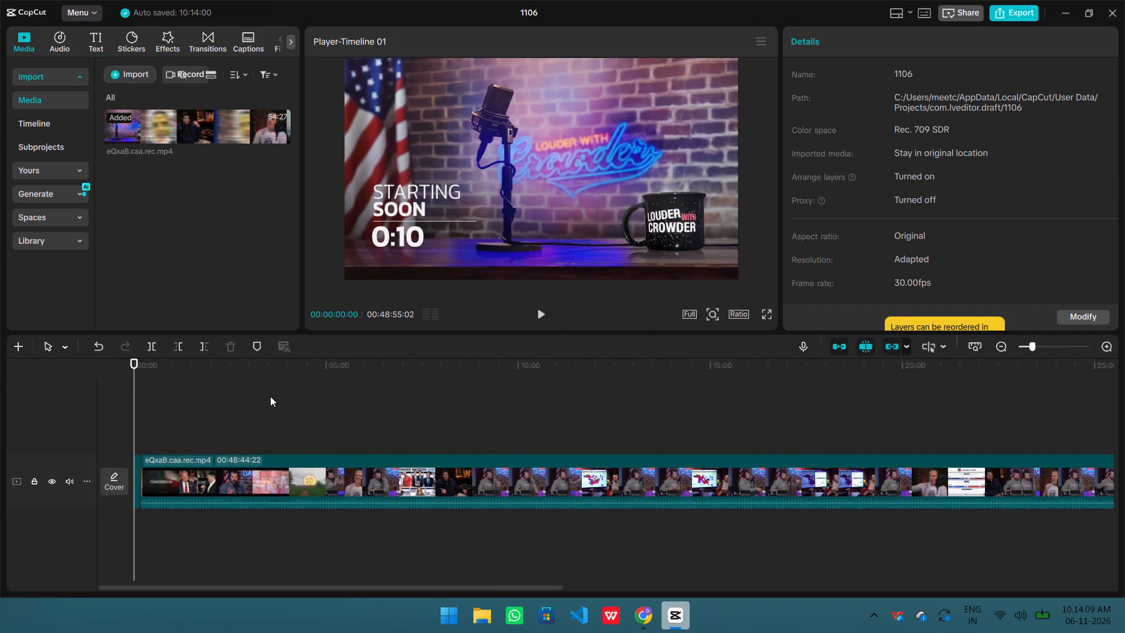
key("space")
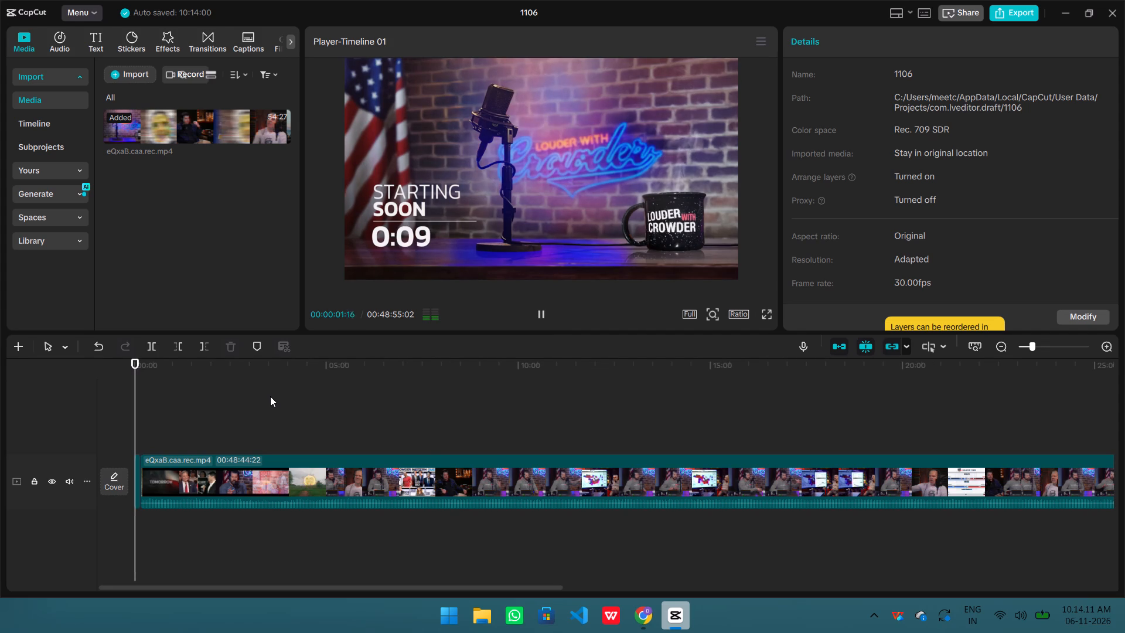
key("shift+Right")
key("shift+Right")
key("shift+Right")
key("shift+Right")
key("shift+Right")
key("shift+Right")
key("shift+Right")
key("shift+Right")
key("shift+Right")
key("shift+Right")
key("shift+Right")
key("shift+Right")
key("shift+Right")
key("shift+Right")
key("shift+Right")
key("shift+Right")
key("shift+Right")
key("shift+Right")
key("shift+Right")
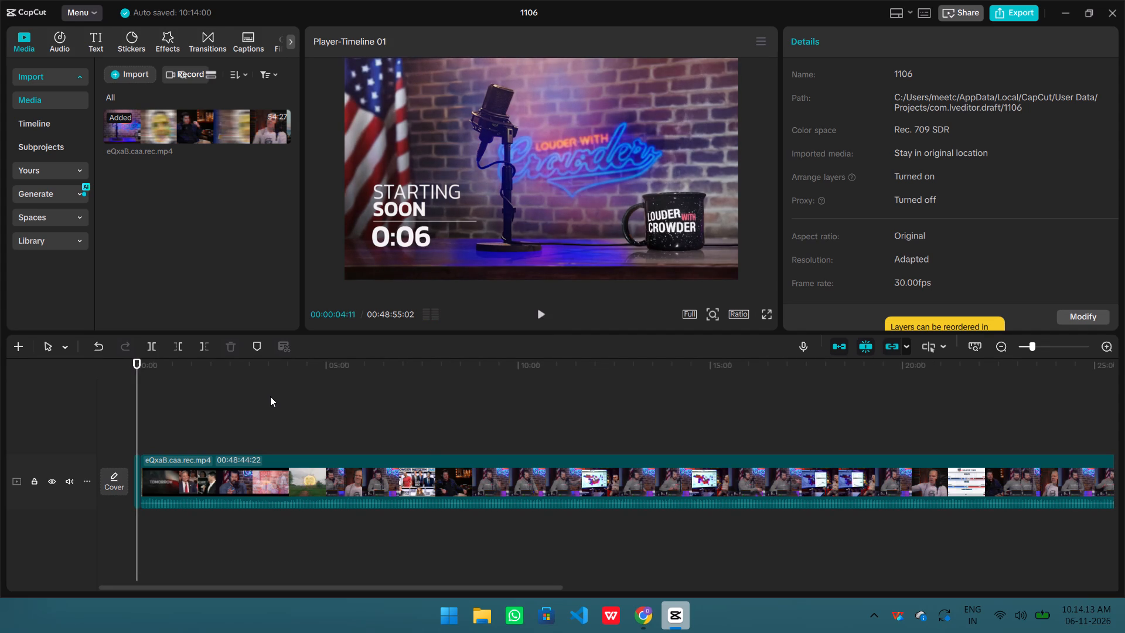
key("shift+Right")
key("shift+Right")
key("shift+Right")
key("shift+Right")
key("shift+Right")
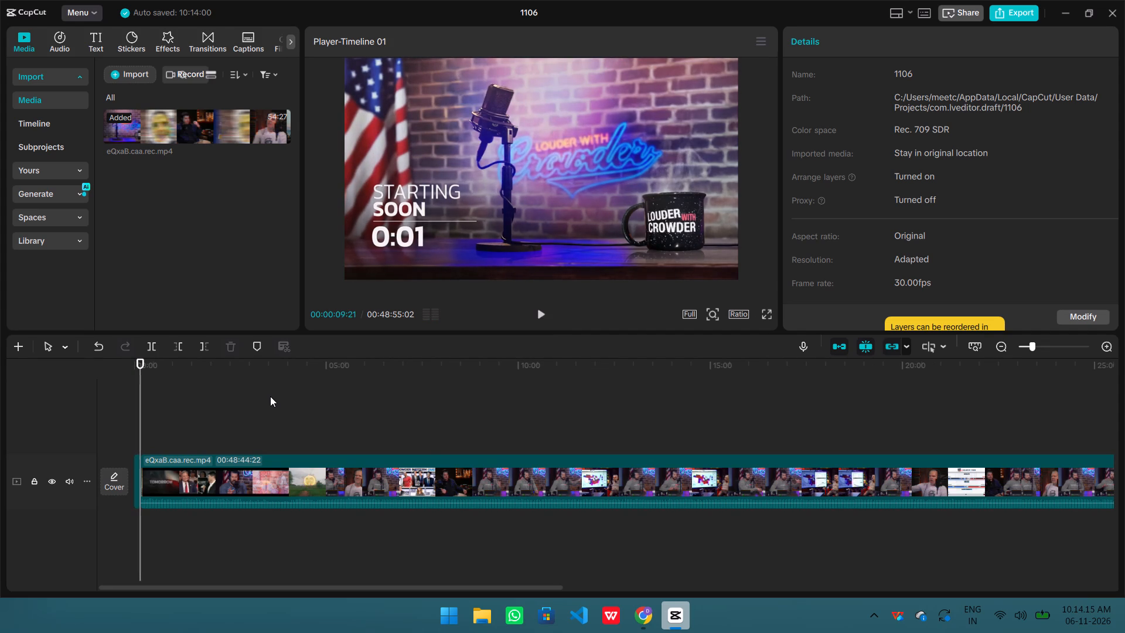
key("shift+Right")
key("shift+Right")
key("space")
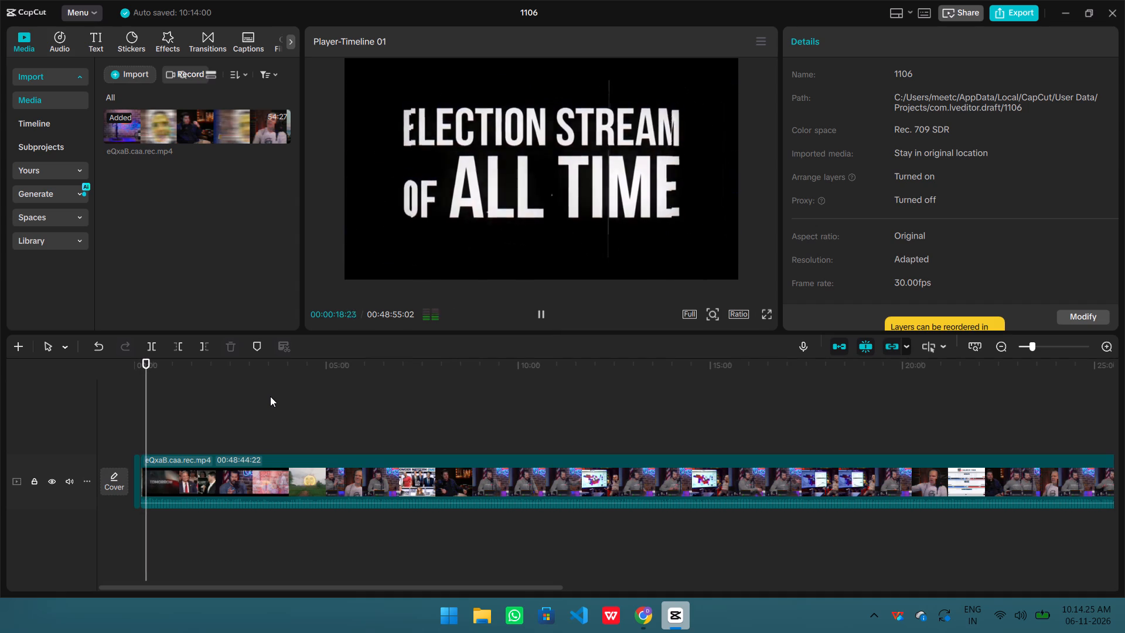
Skim the election promo from about 00:00:18 to 00:00:30 and play it into the NOVEMBER 3 card.
key("shift+Right")
key("shift+Right")
key("shift+Right")
key("shift+Right")
key("shift+Right")
key("shift+Right")
key("shift+Right")
key("shift+Right")
key("shift+Right")
key("shift+Right")
key("shift+Right")
key("shift+Right")
key("shift+Right")
key("shift+Right")
key("shift+Right")
key("shift+Right")
key("shift+Right")
key("shift+Right")
key("shift+Right")
key("shift+Right")
key("shift+Right")
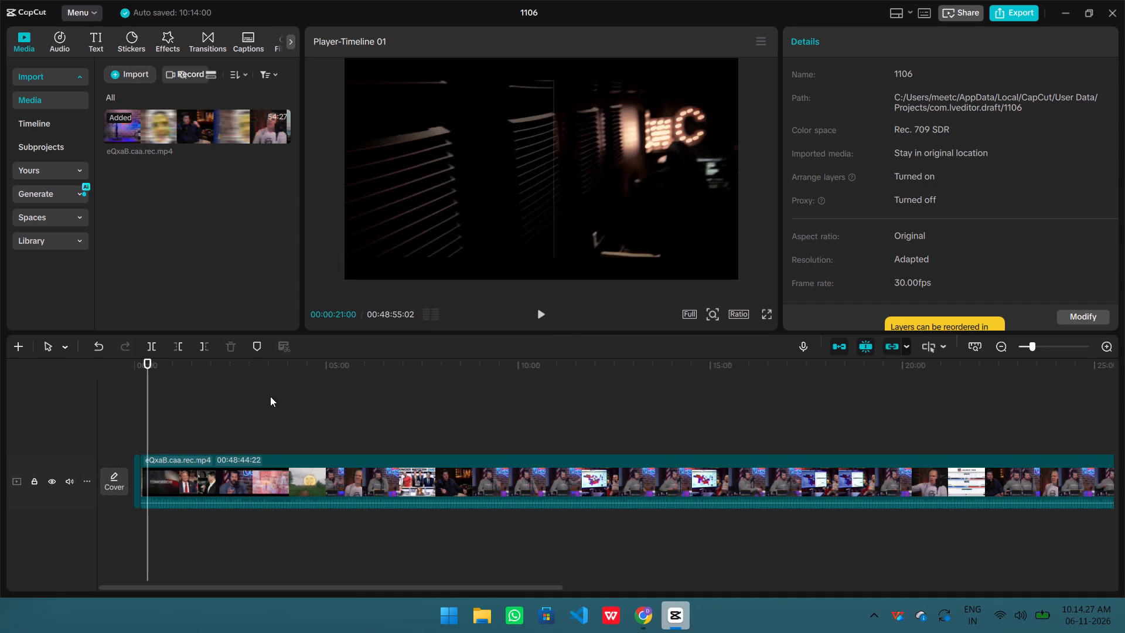
key("shift+Right")
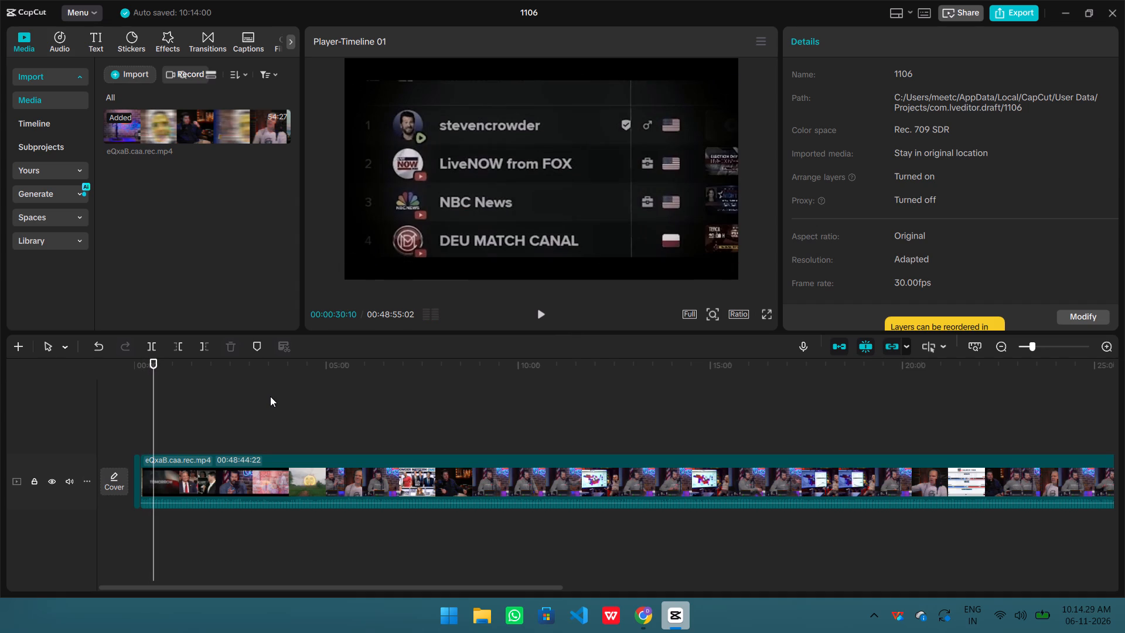
key("space")
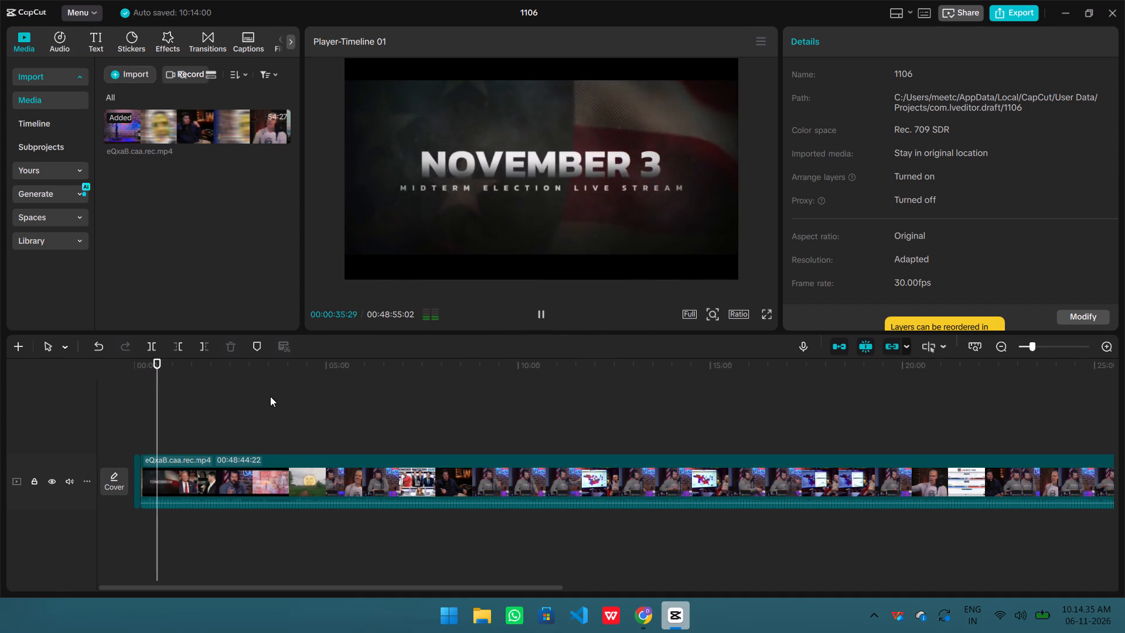
Go back to about 00:00:17 and replay the promo, skipping to 00:00:30 and playing the NOVEMBER 3 card to about 00:00:37.
key("shift+Left")
key("shift+Left")
key("shift+Left")
key("shift+Left")
key("shift+Left")
key("shift+Left")
key("shift+Left")
key("shift+Left")
key("shift+Left")
key("shift+Left")
key("shift+Left")
key("shift+Left")
key("shift+Left")
key("shift+Left")
key("shift+Left")
key("shift+Left")
key("shift+Left")
key("shift+Left")
key("shift+Left")
key("shift+Left")
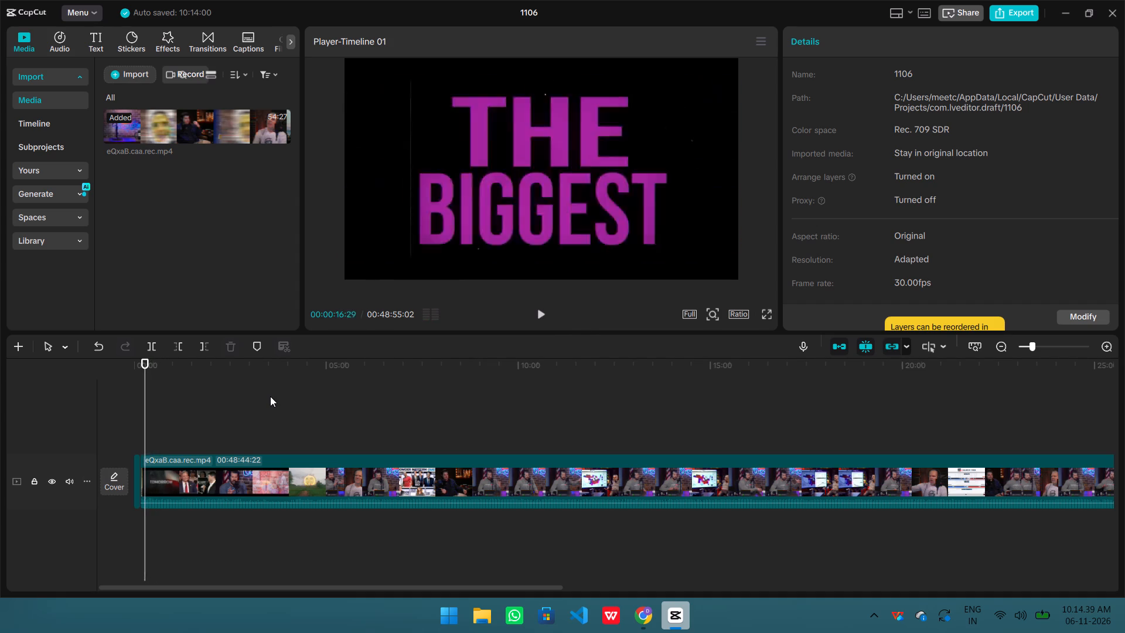
key("space")
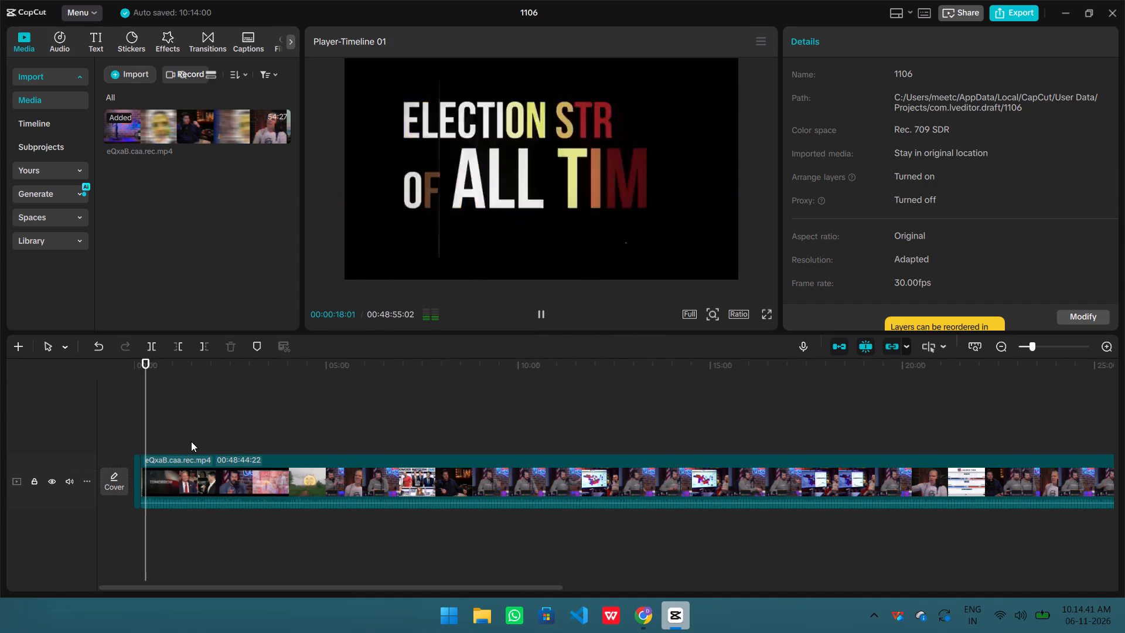
scroll(207, 435, "up", 19, "ctrl")
scroll(207, 435, "up", 3, "ctrl")
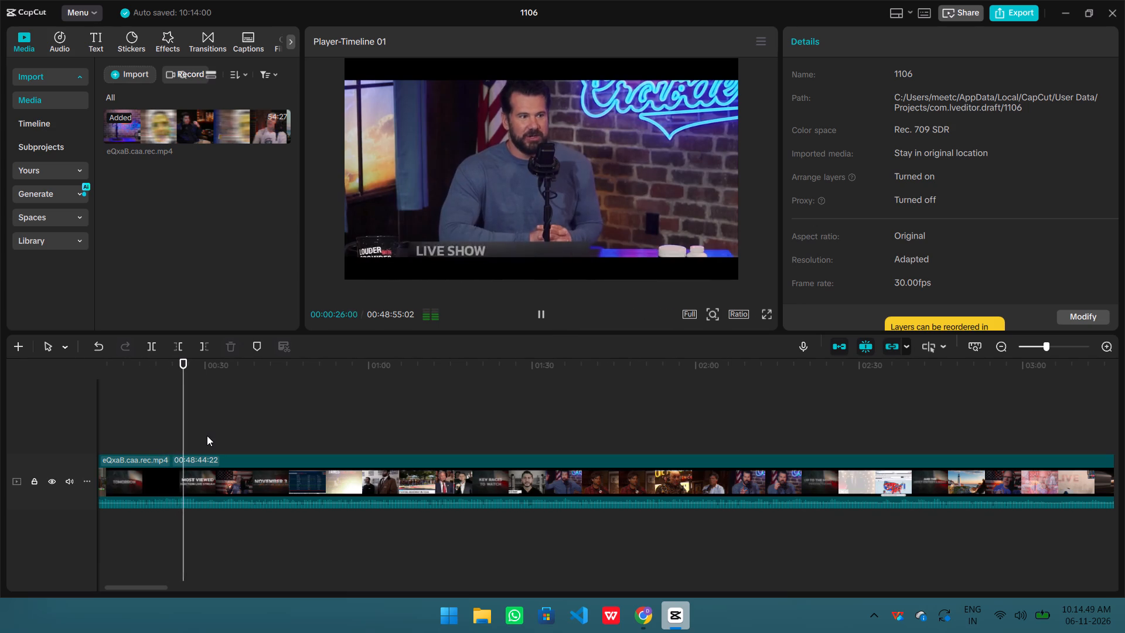
left_click(207, 435)
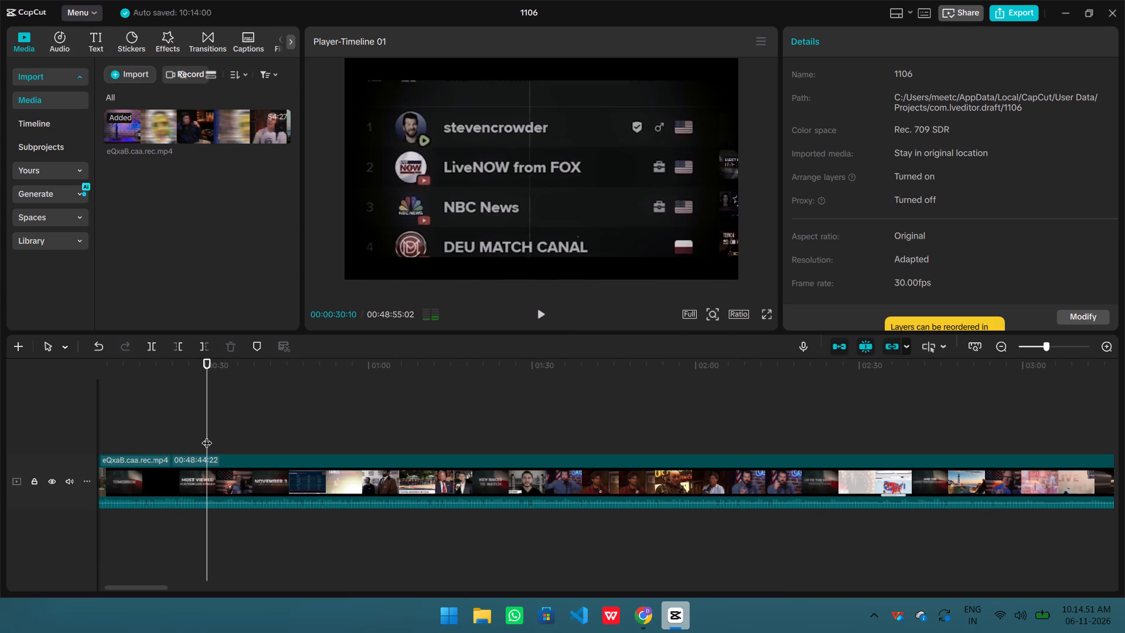
key("space")
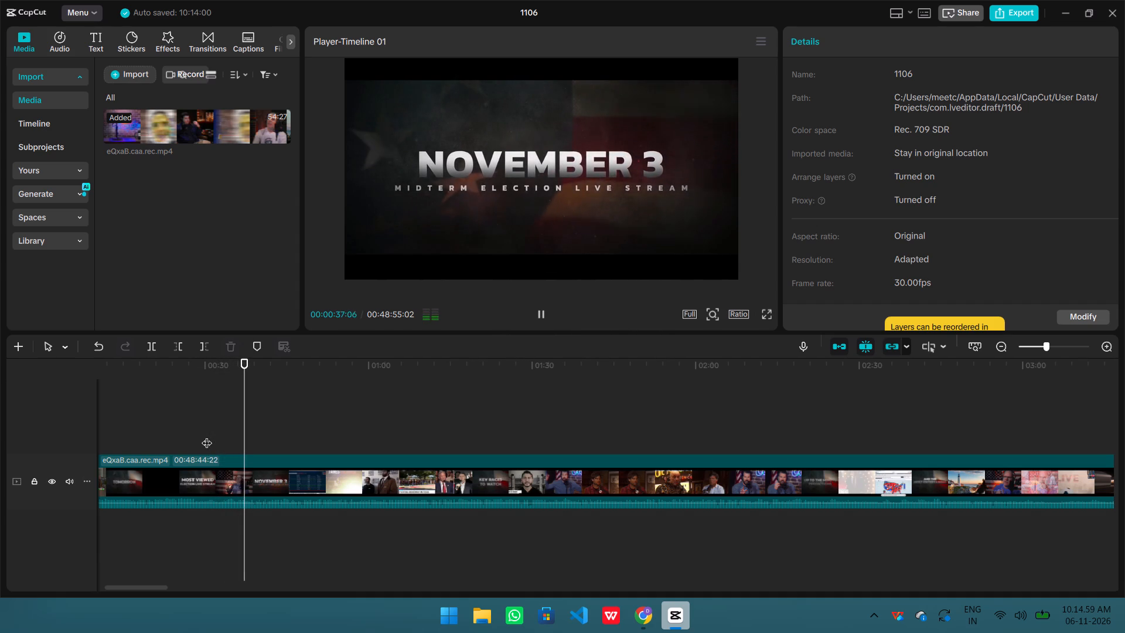
key("space")
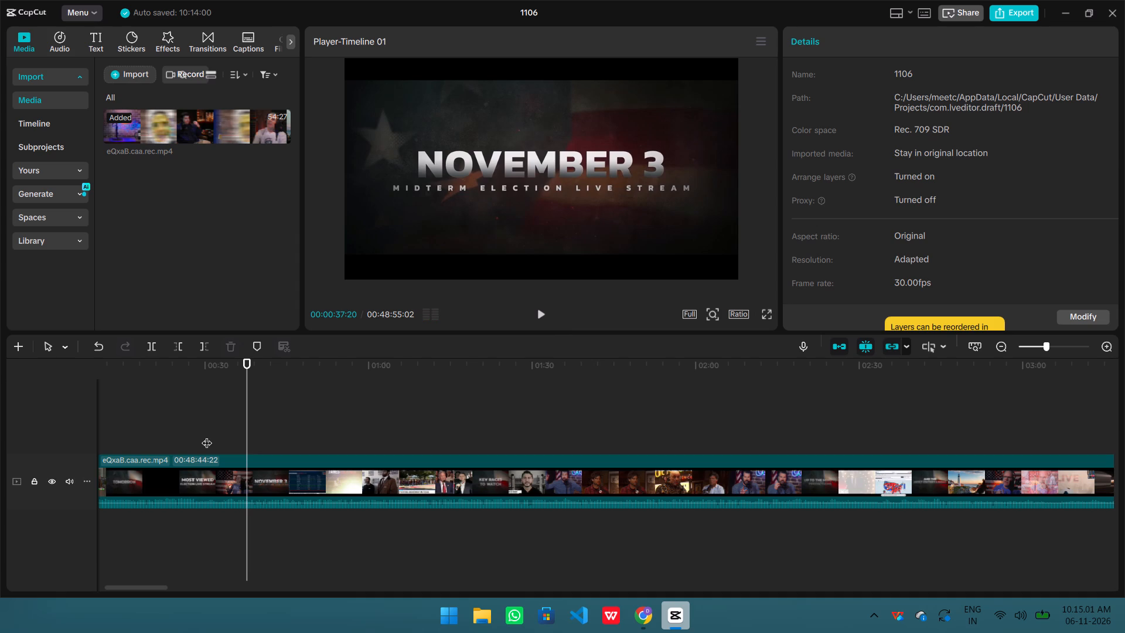
Split the clip at 00:00:34:03, just before the NOVEMBER 3 card appears.
key("Left")
key("Left")
key("Left")
key("Left")
key("Left")
key("Left")
key("Left")
key("Left")
key("Left")
key("Left")
key("Left")
key("Left")
key("Left")
key("Left")
key("Left")
key("Left")
key("Left")
key("Left")
key("Left")
key("Left")
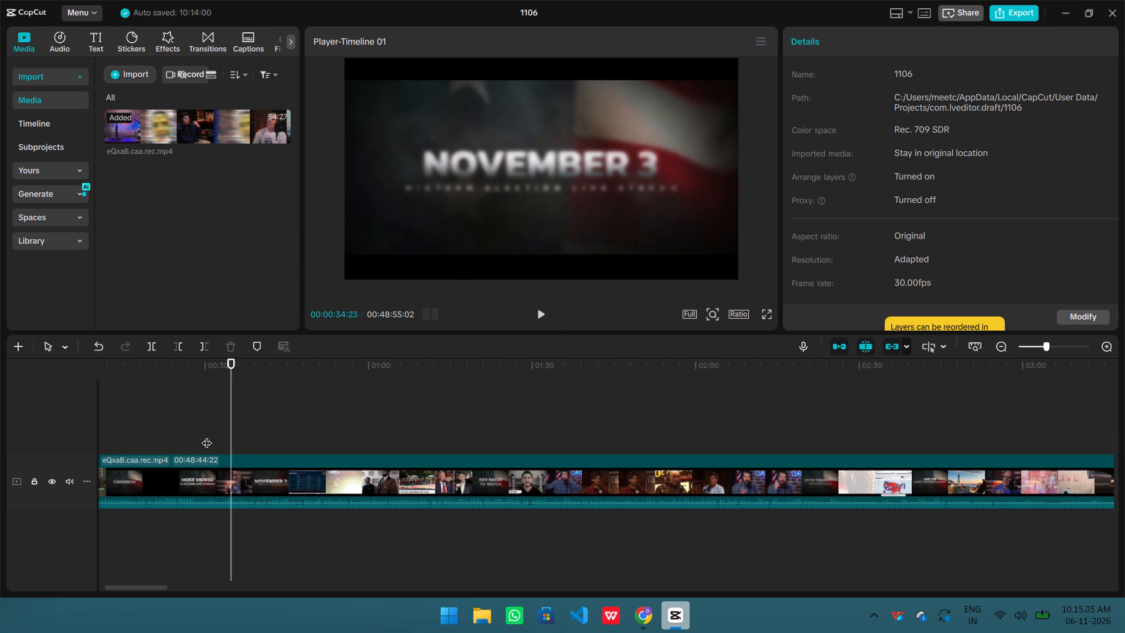
key("Right")
key("Right")
key("Right")
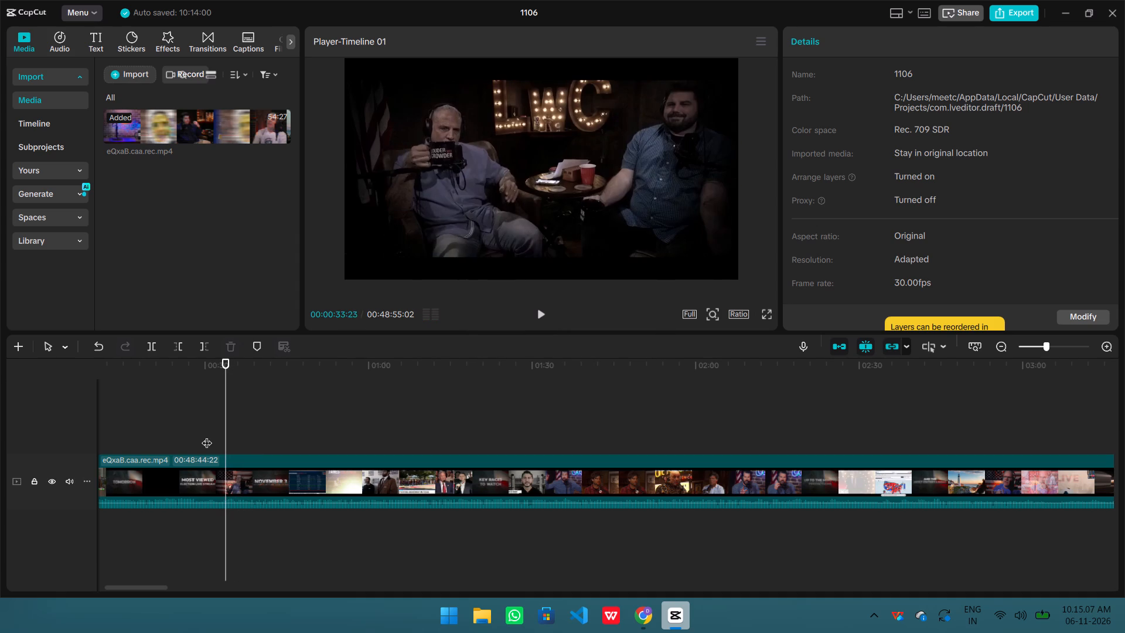
key("Right")
key("Right")
key("Right")
key("Right")
key("Right")
key("Right")
key("Right")
key("Right")
key("Right")
key("Right")
key("Right")
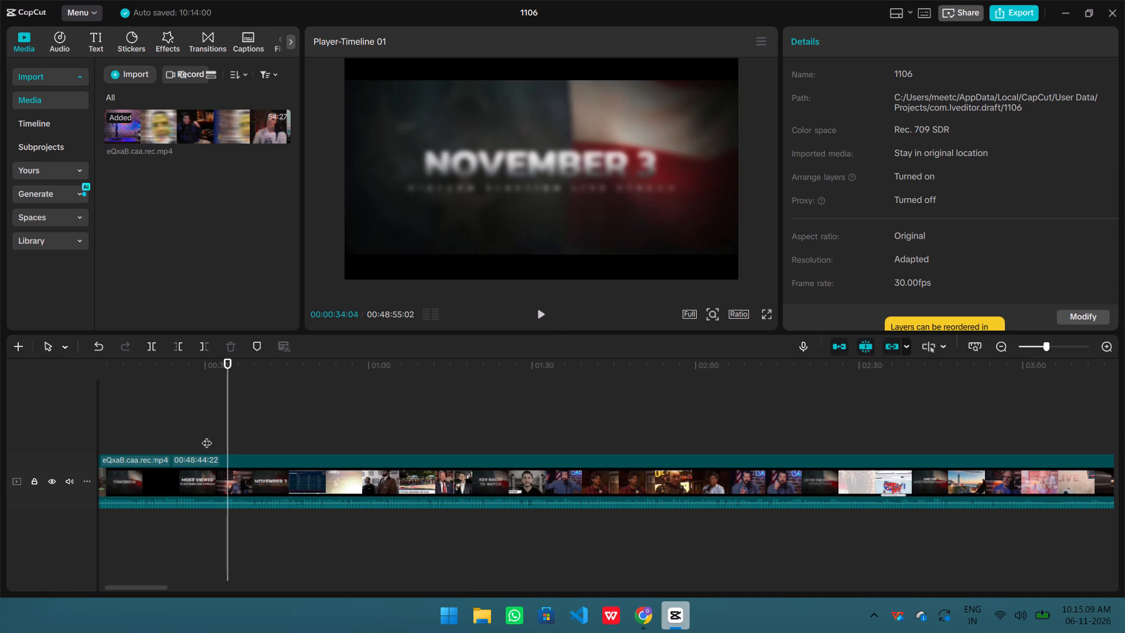
key("Right")
key("Left")
key("Left")
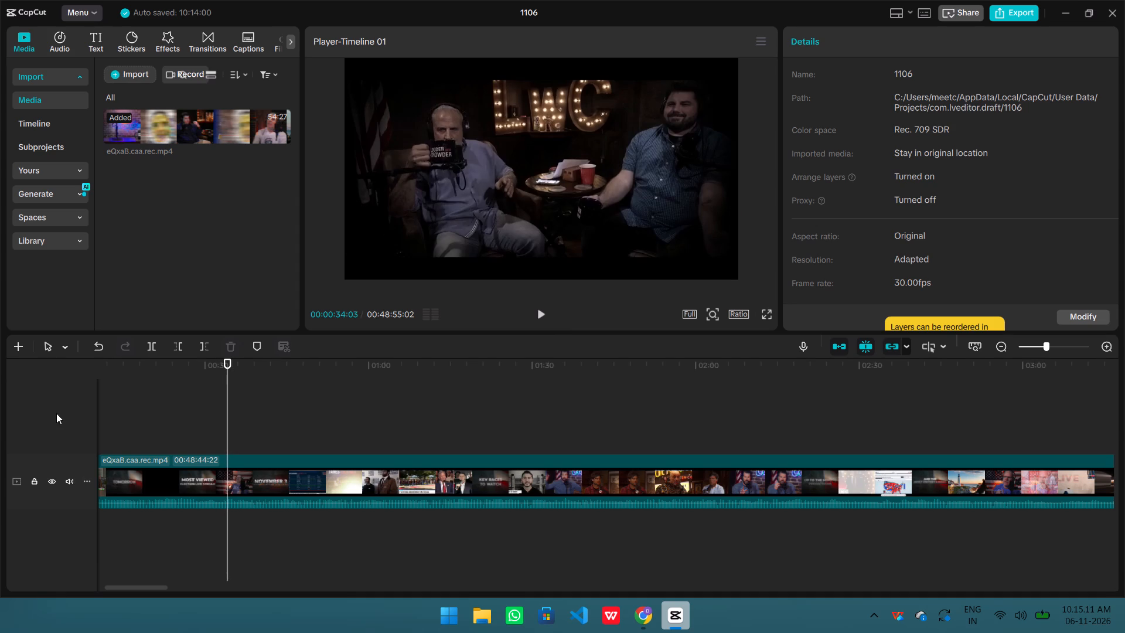
left_click(148, 348)
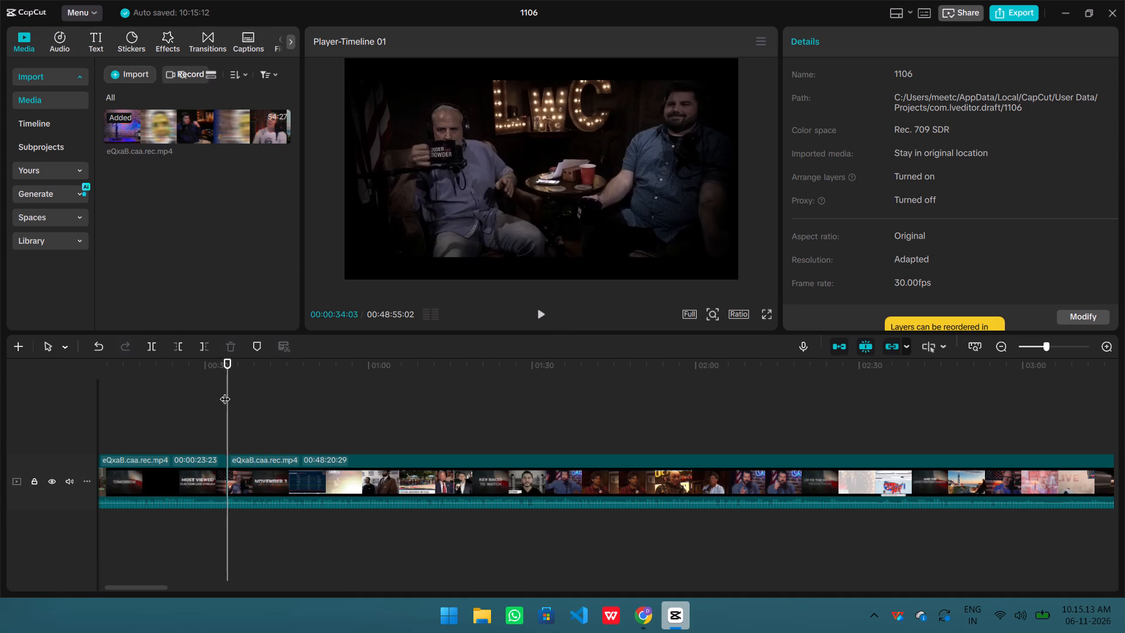
Split the second clip at 00:00:38:15, where the NOVEMBER 3 card cuts to the host at his desk.
key("shift+Right")
key("shift+Right")
key("shift+Right")
key("shift+Right")
key("shift+Right")
key("shift+Right")
key("shift+Right")
key("shift+Right")
key("shift+Right")
key("shift+Right")
key("shift+Right")
key("shift+Right")
key("shift+Right")
key("shift+Right")
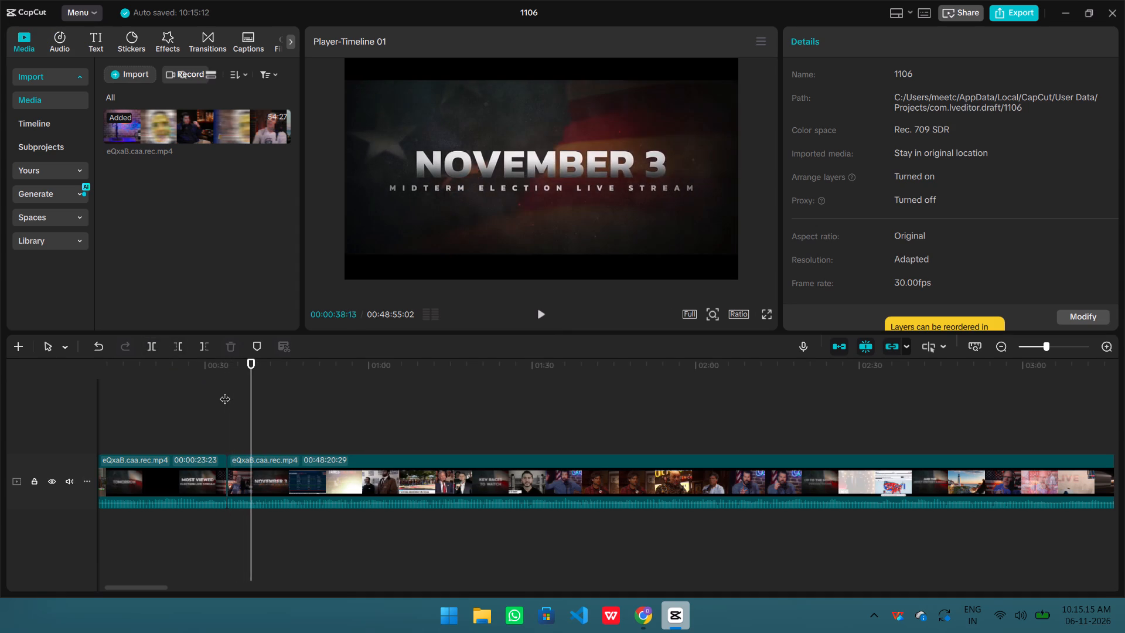
key("shift+Left")
key("Right")
key("Right")
key("Right")
key("Left")
key("Left")
key("Right")
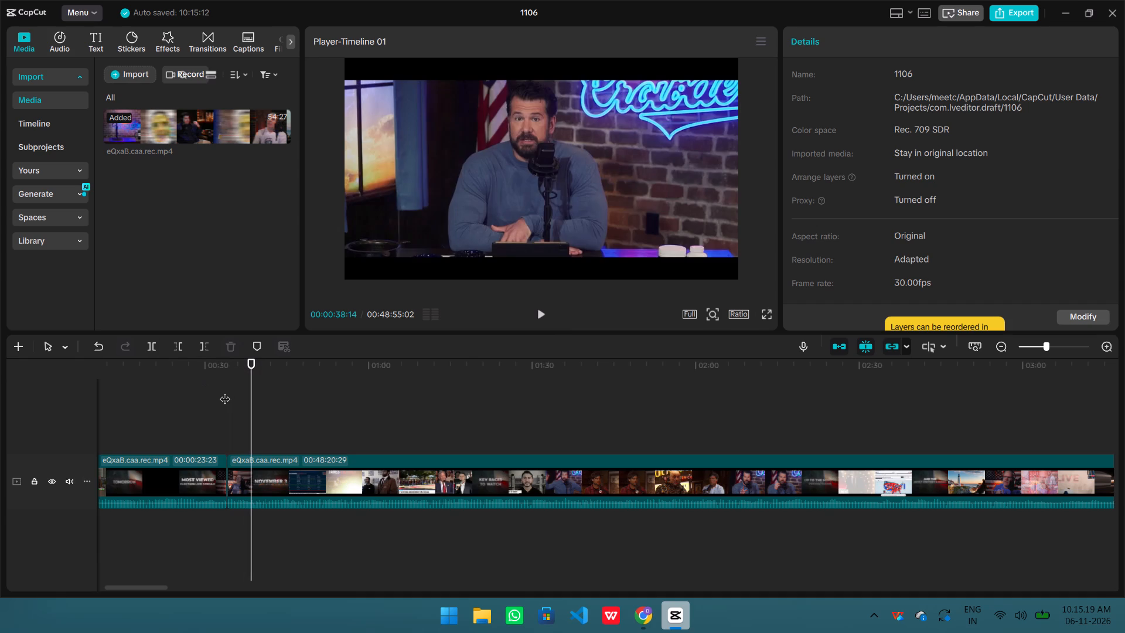
left_click(154, 350)
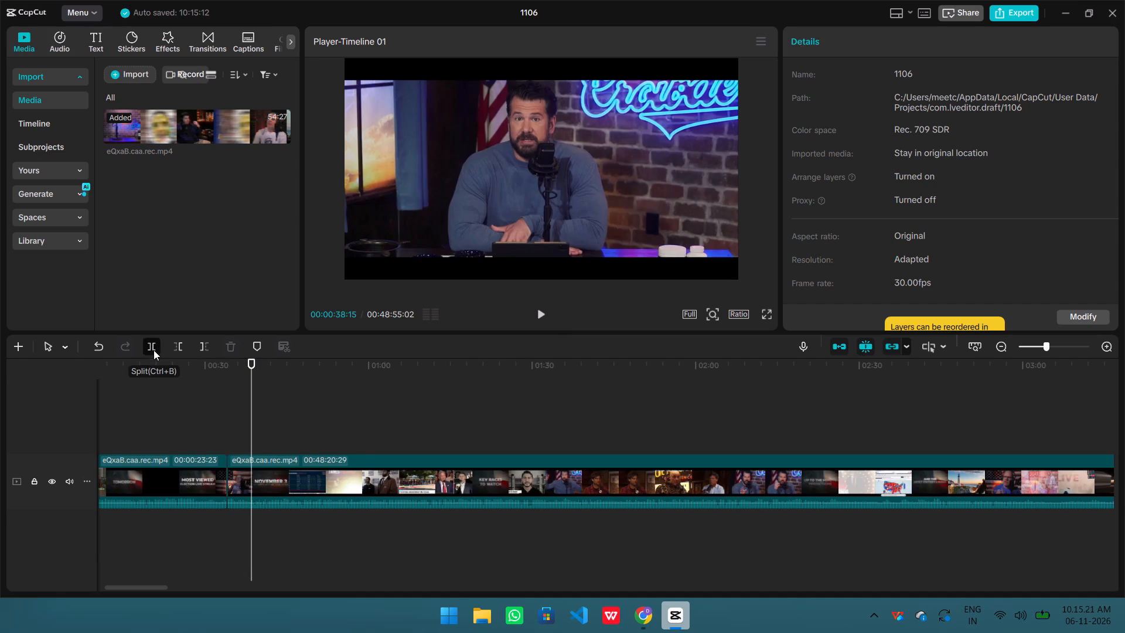
Delete the short NOVEMBER 3 card segment between the two new splits.
left_click(235, 471)
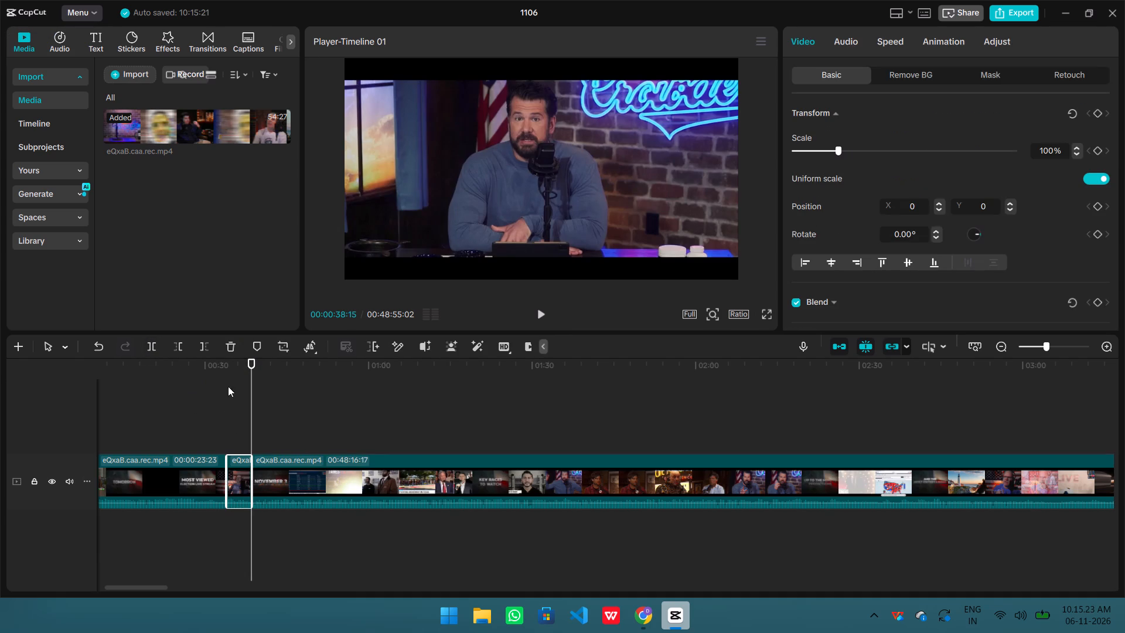
left_click(230, 343)
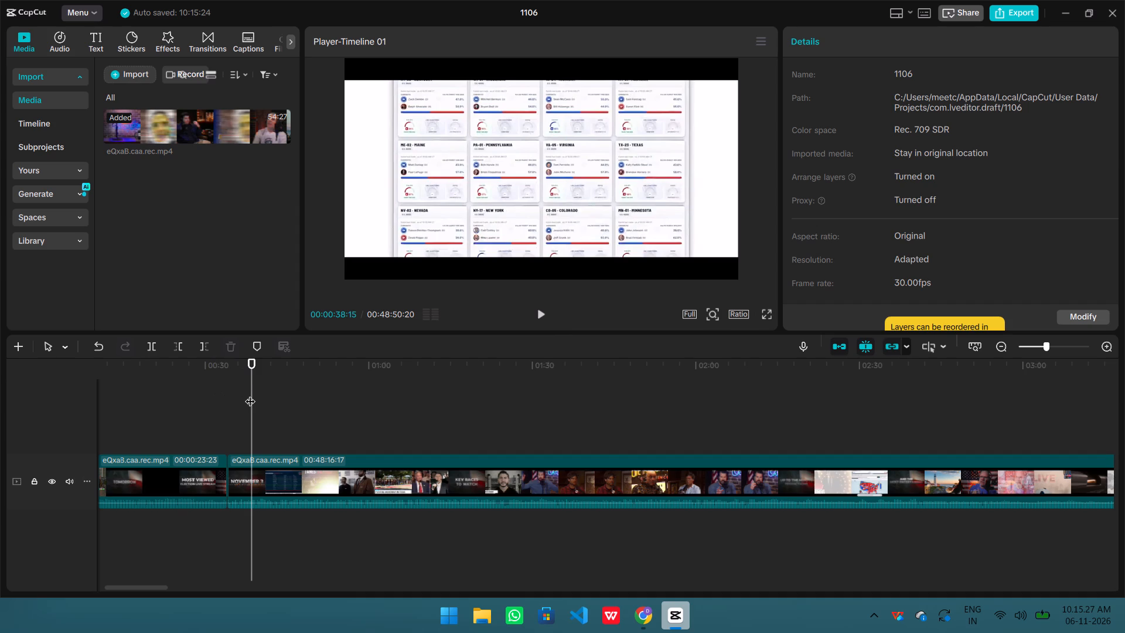
Play across the new join at about 00:00:34 and review the host's opening through the early voting footage to about 00:01:02.
left_click_drag(250, 394, 216, 401)
key("space")
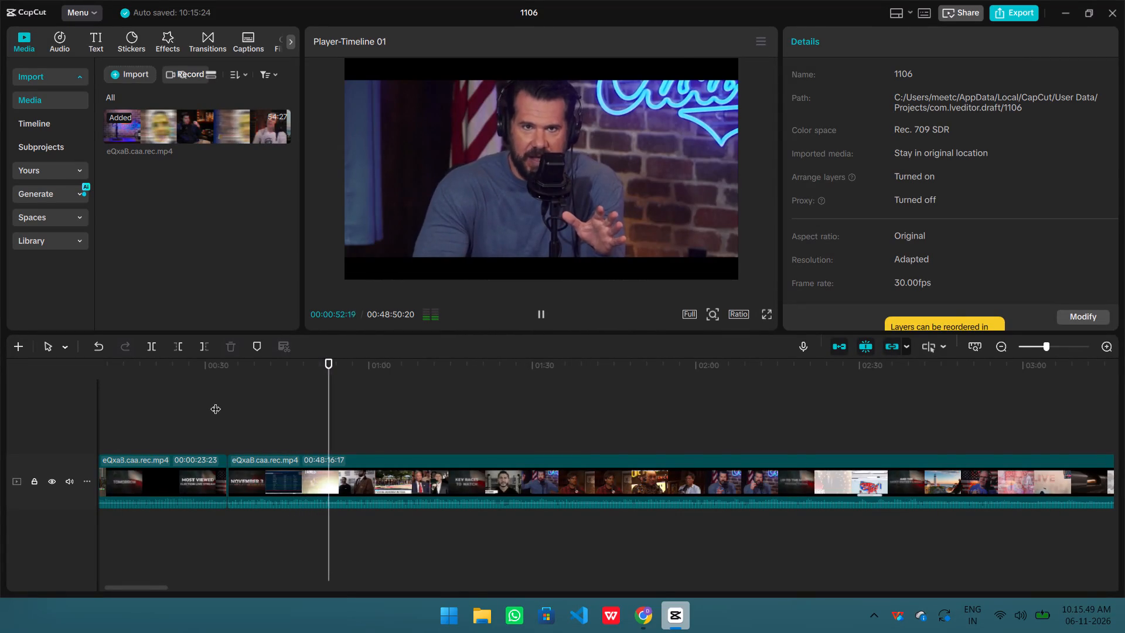
key("shift+Right")
key("shift+Right")
key("shift+Right")
key("shift+Right")
key("shift+Right")
key("shift+Right")
key("shift+Right")
key("shift+Right")
key("shift+Right")
key("shift+Right")
key("shift+Right")
key("shift+Right")
key("shift+Right")
key("shift+Right")
key("shift+Right")
key("shift+Right")
key("shift+Right")
key("shift+Right")
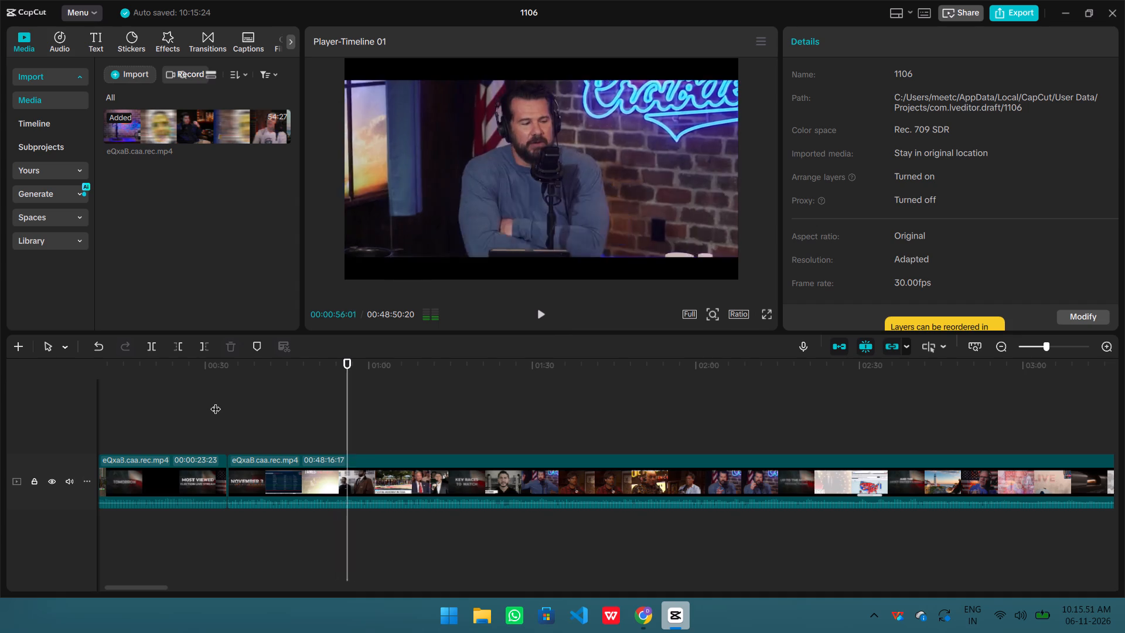
key("shift+Right")
key("shift+Right")
key("shift+Right")
key("shift+Right")
key("shift+Right")
key("shift+Right")
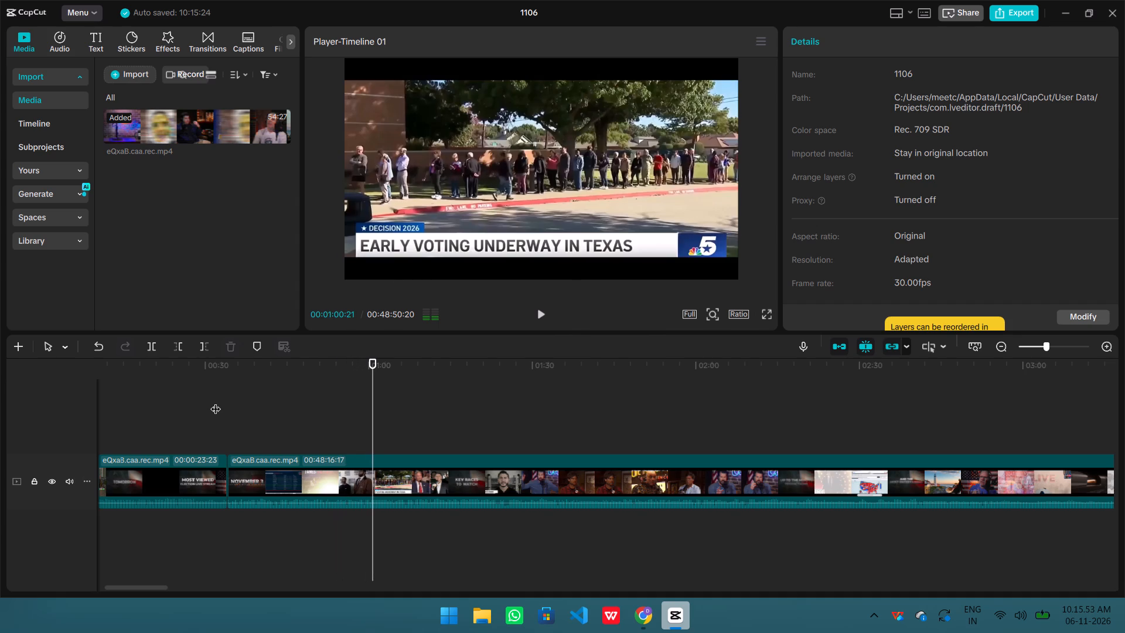
key("space")
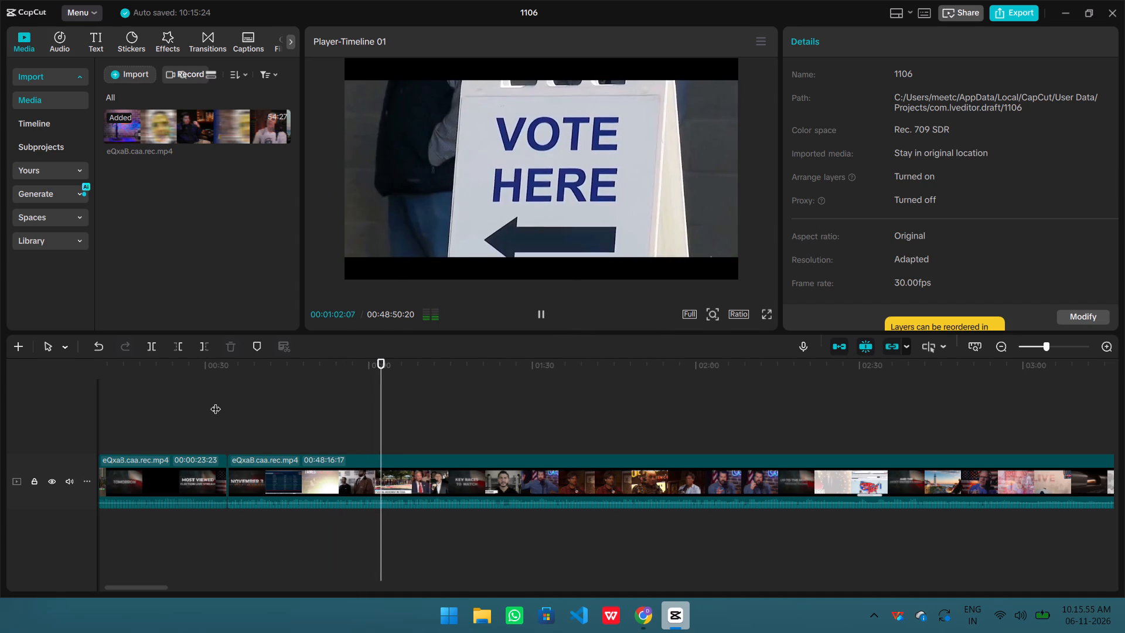
Skim the footage from about 00:01:02 past the 00:02:00 mark, looking for the next promo title cards.
key("shift+Right")
key("shift+Right")
key("shift+Right")
key("shift+Right")
key("shift+Right")
key("shift+Right")
key("shift+Right")
key("shift+Right")
key("shift+Right")
key("shift+Right")
key("shift+Right")
key("shift+Right")
key("shift+Right")
key("shift+Right")
key("shift+Right")
key("shift+Right")
key("shift+Right")
key("shift+Right")
key("shift+Right")
key("shift+Right")
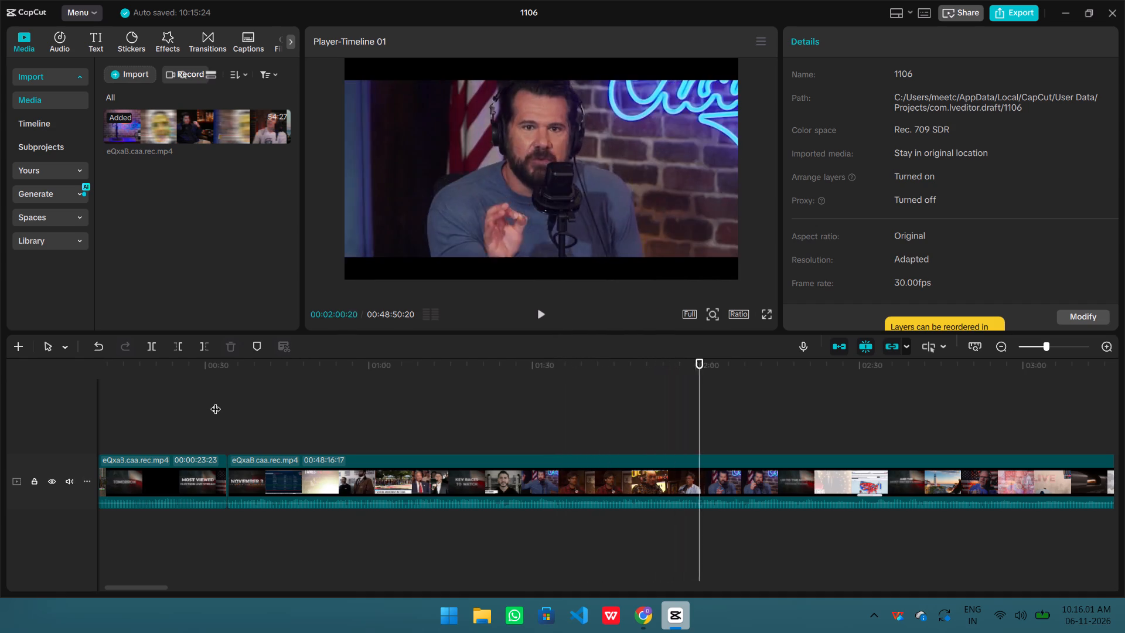
key("shift+Left")
key("shift+Left")
key("shift+Left")
key("shift+Left")
key("shift+Left")
key("shift+Left")
key("shift+Left")
key("shift+Left")
key("shift+Left")
key("shift+Left")
key("shift+Left")
key("shift+Left")
key("shift+Left")
key("shift+Left")
key("shift+Left")
key("shift+Left")
key("shift+Left")
key("shift+Left")
key("shift+Left")
key("shift+Left")
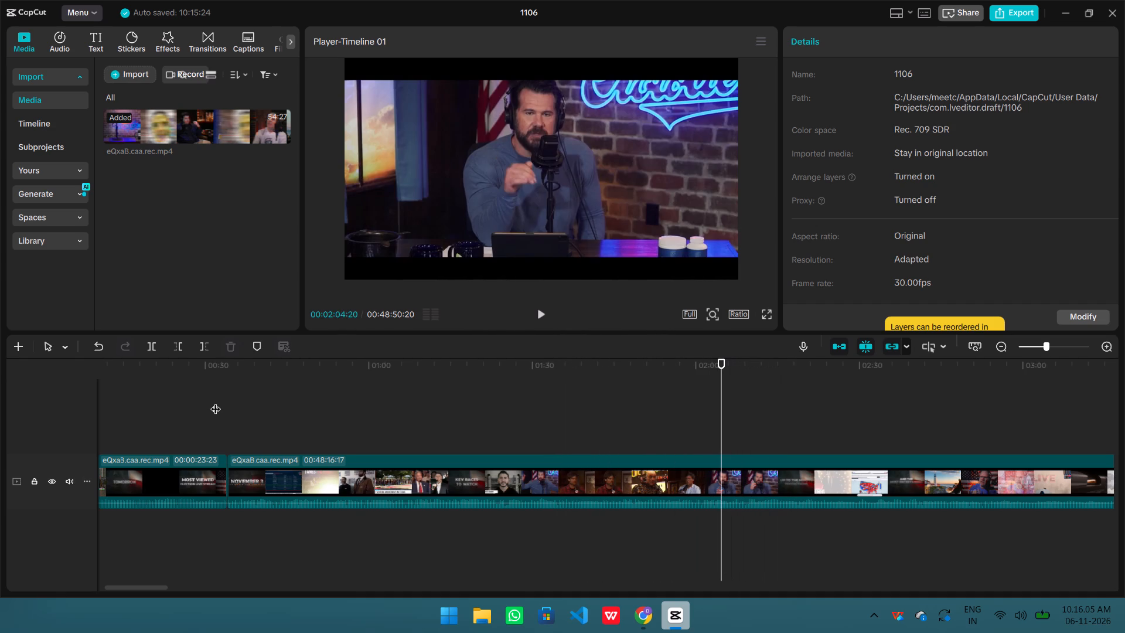
Split the clip at 00:02:10:08, on the white flash between the FIGHT LIKE HELL! and MIDTERM ELECTION LIVE STREAM cards.
key("shift+Right")
key("shift+Right")
key("shift+Right")
key("shift+Right")
key("shift+Right")
key("shift+Right")
key("shift+Right")
key("shift+Right")
key("shift+Right")
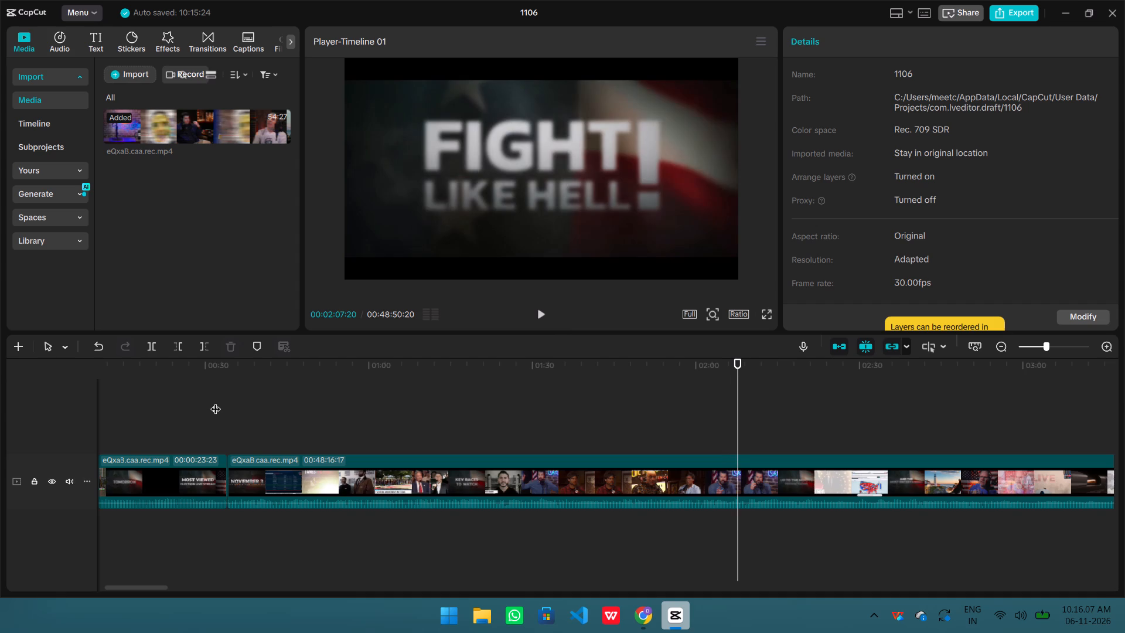
key("shift+Right")
key("shift+Right")
key("shift+Right")
key("shift+Right")
key("shift+Right")
key("shift+Right")
key("shift+Right")
key("shift+Right")
key("shift+Right")
key("shift+Right")
key("shift+Right")
key("shift+Right")
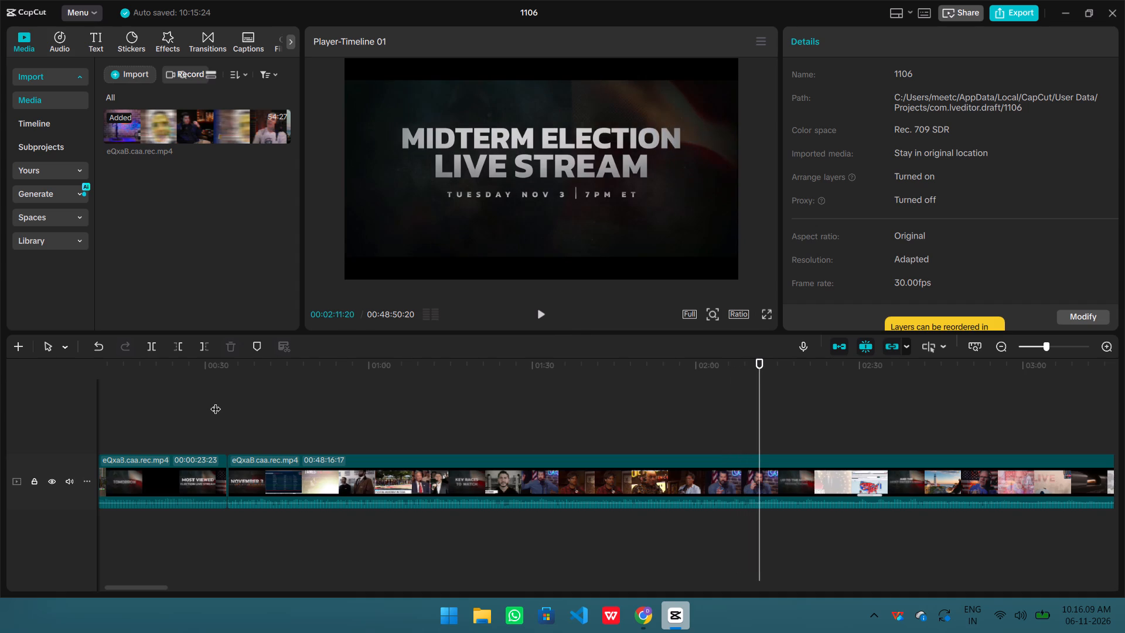
key("shift+Left")
key("shift+Left")
key("shift+Left")
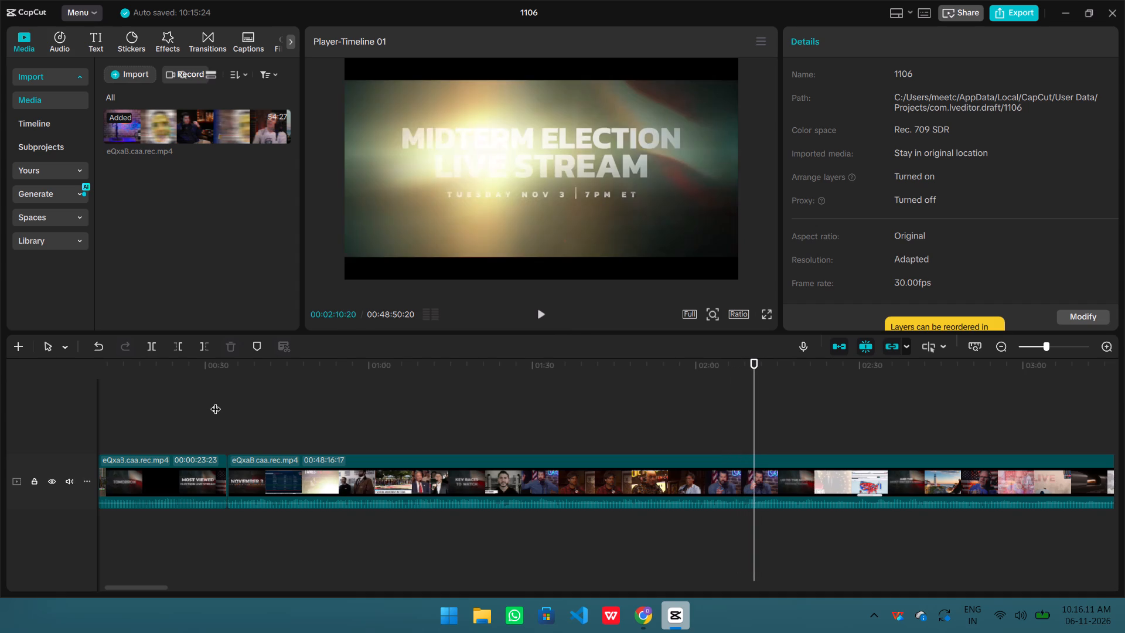
key("shift+Left")
key("shift+Left")
key("Right")
key("Right")
key("Right")
key("Right")
key("Right")
key("Right")
key("Right")
key("Right")
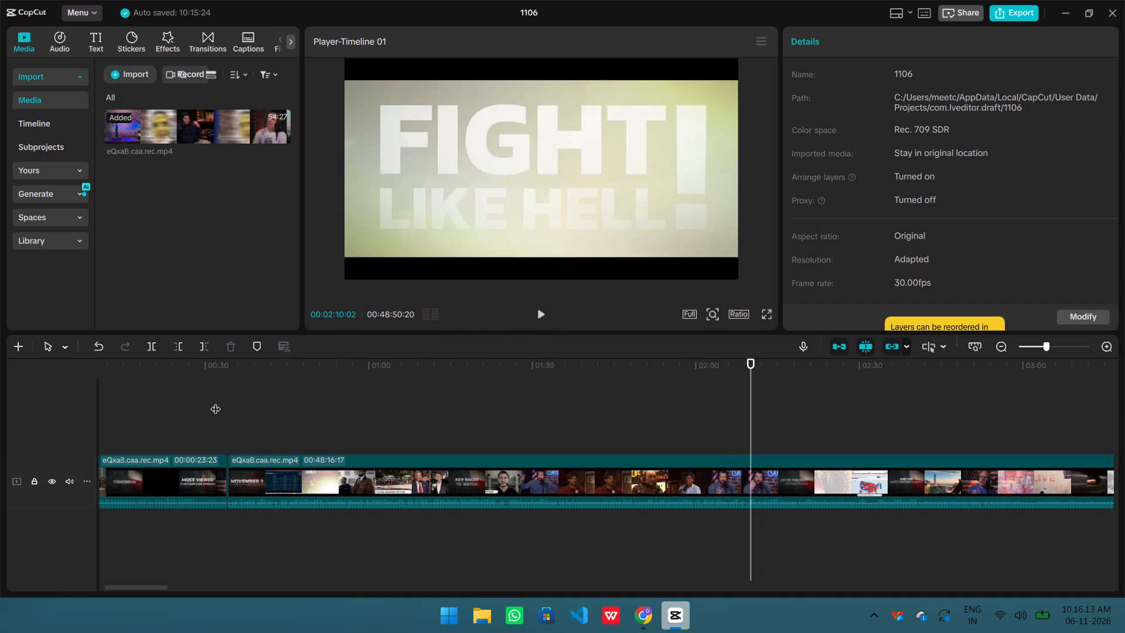
key("Right")
key("Left")
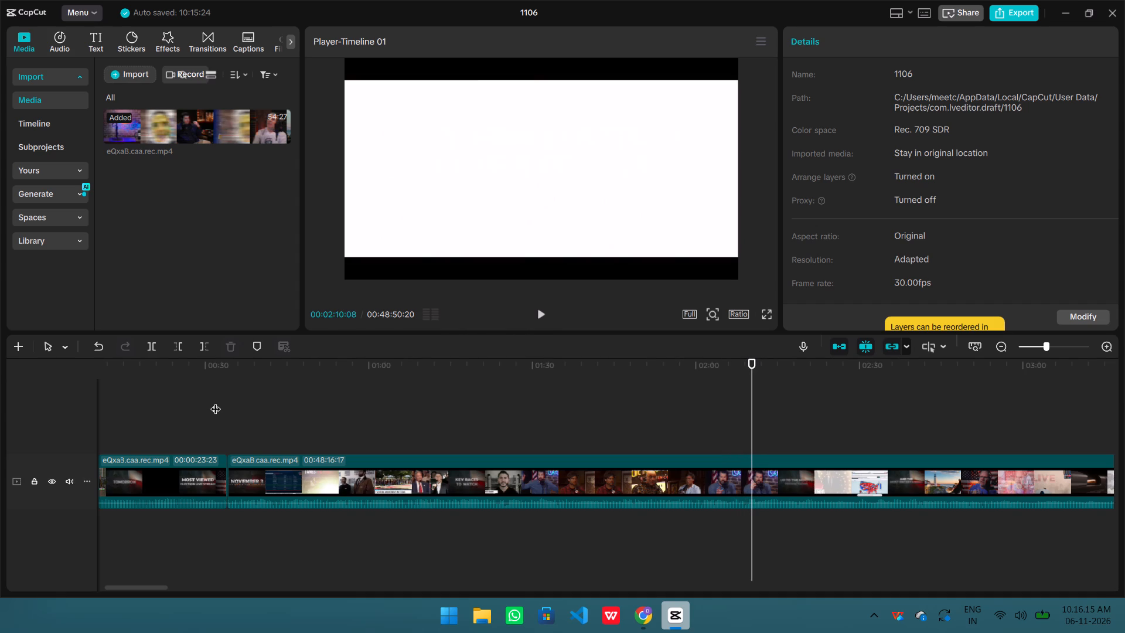
left_click(148, 347)
Split the last clip at 00:02:13:28, where the UP TO THE MINUTE PREDICTIONS card is fading in.
key("shift+Right")
key("shift+Right")
key("shift+Right")
key("shift+Right")
key("shift+Right")
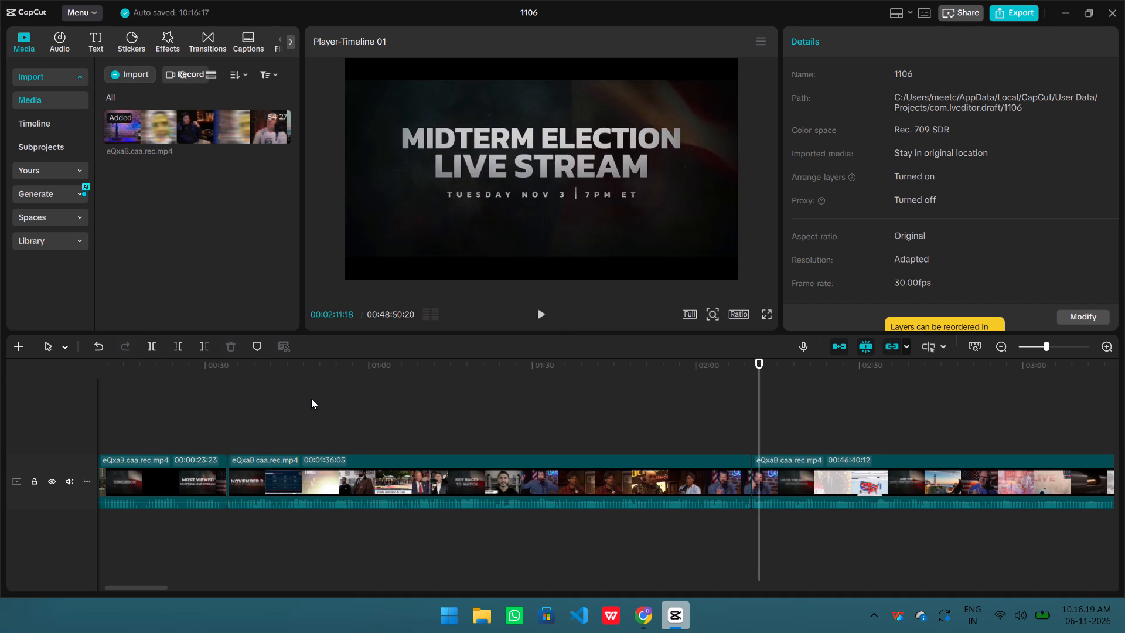
key("shift+Right")
key("shift+Right")
key("shift+Right")
key("shift+Right")
key("shift+Right")
key("shift+Right")
key("shift+Right")
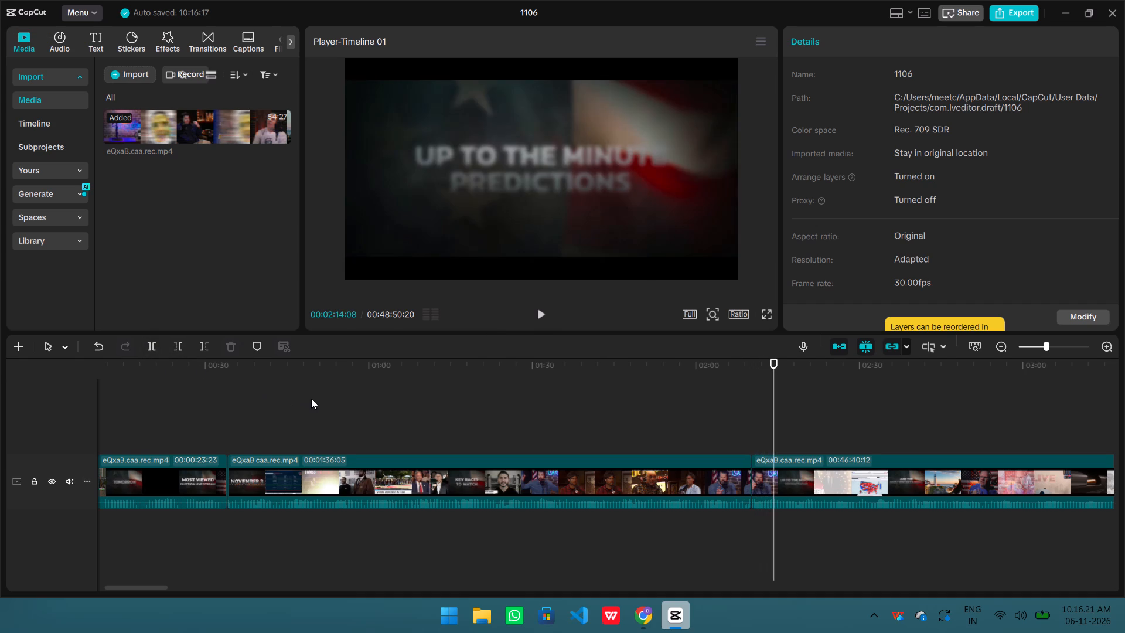
key("shift+Right")
key("shift+Right")
key("shift+Left")
key("shift+Left")
key("shift+Left")
key("shift+Left")
key("shift+Right")
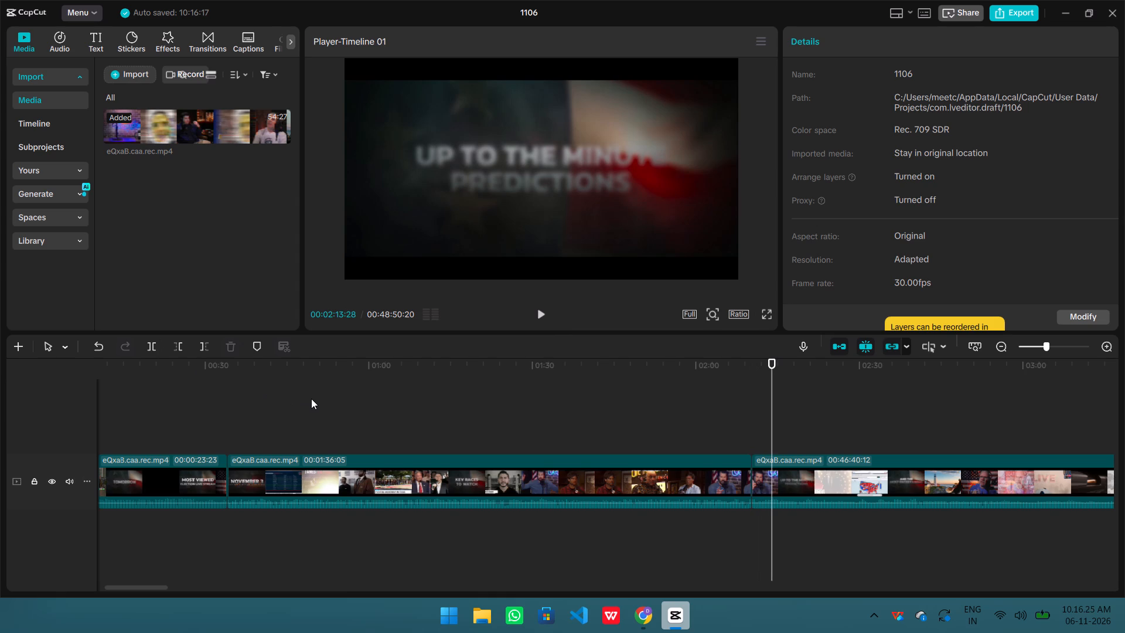
left_click(151, 348)
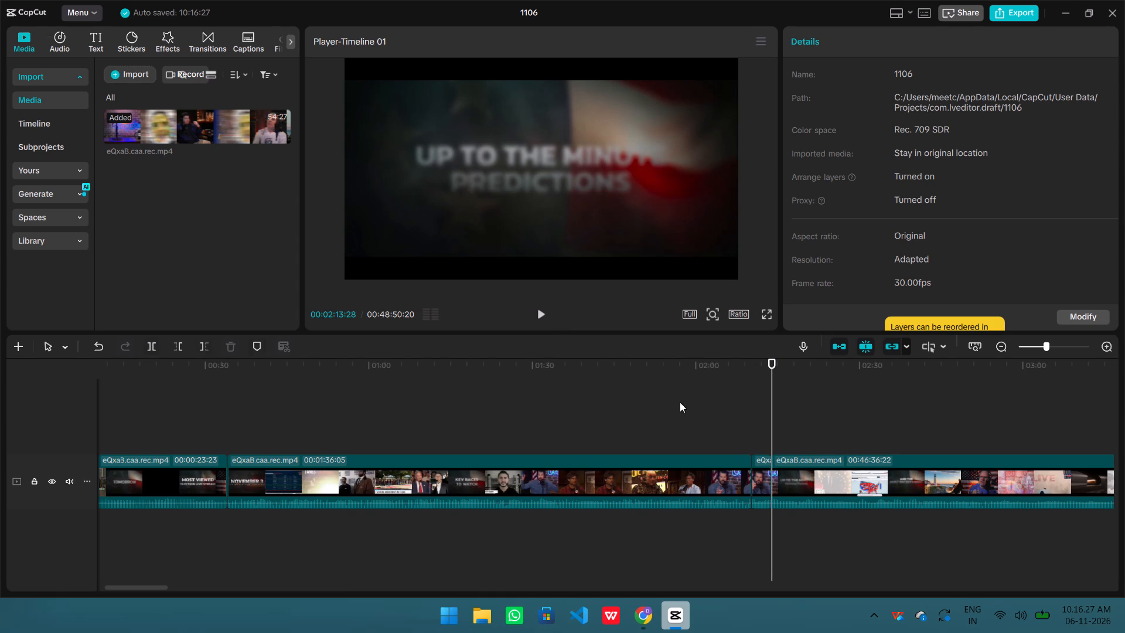
Delete the short MIDTERM ELECTION LIVE STREAM segment between the two new splits.
left_click(759, 475)
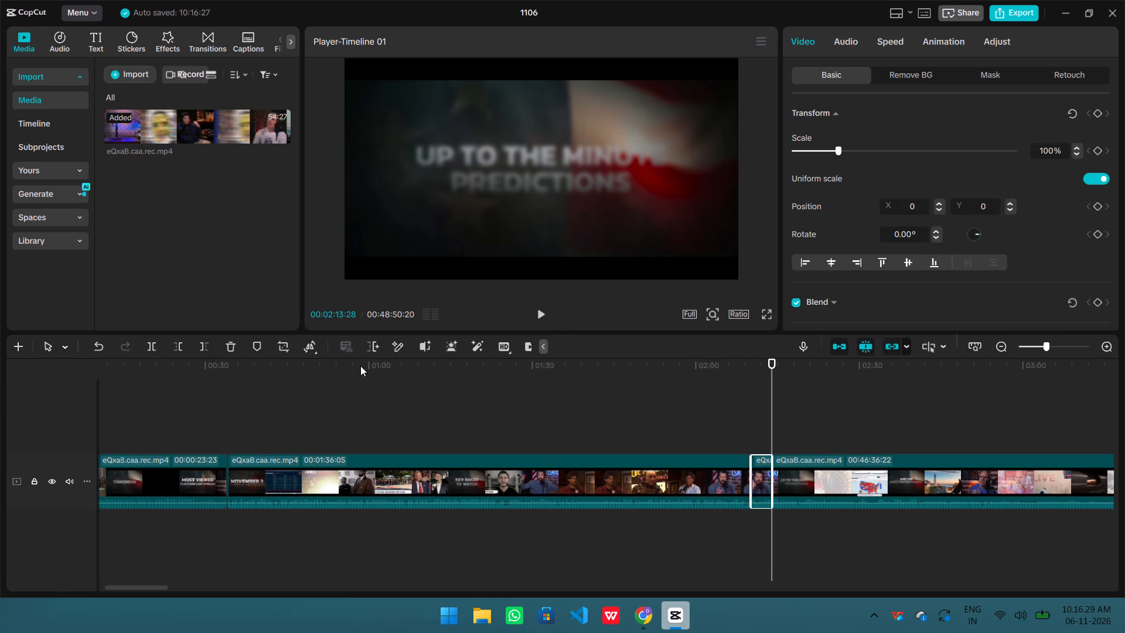
left_click(227, 345)
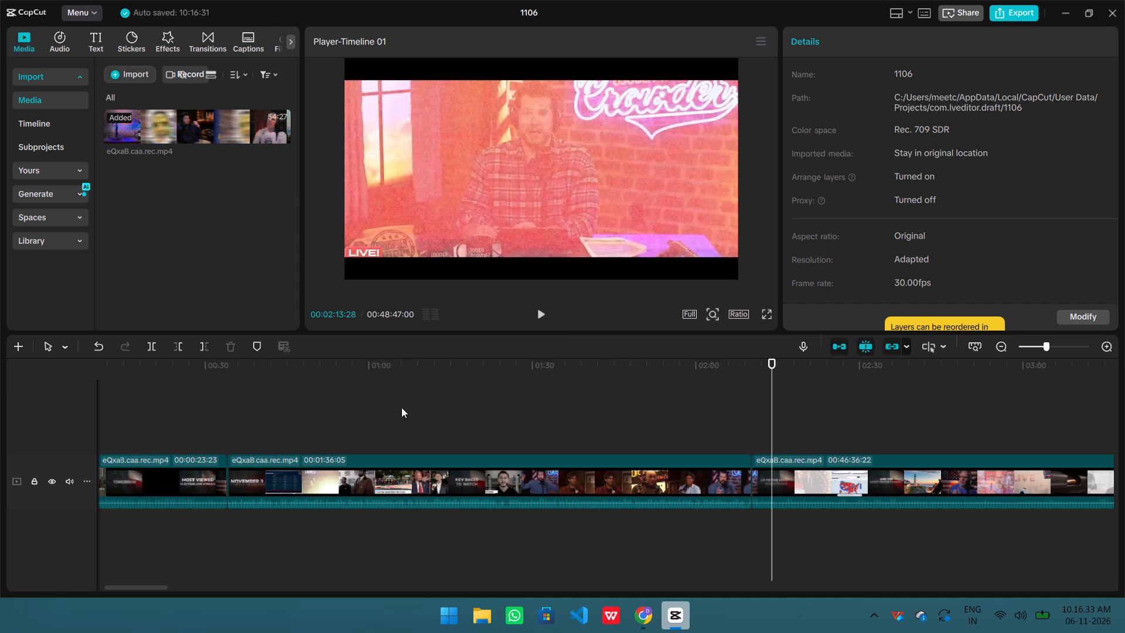
Play through the louderwithcrowder.com/election2026 map segment from 00:02:13:28 to about 00:02:25 to check its content.
key("shift+Right")
key("shift+Right")
key("shift+Right")
key("shift+Right")
key("shift+Right")
key("shift+Right")
key("shift+Right")
key("shift+Right")
key("shift+Right")
key("space")
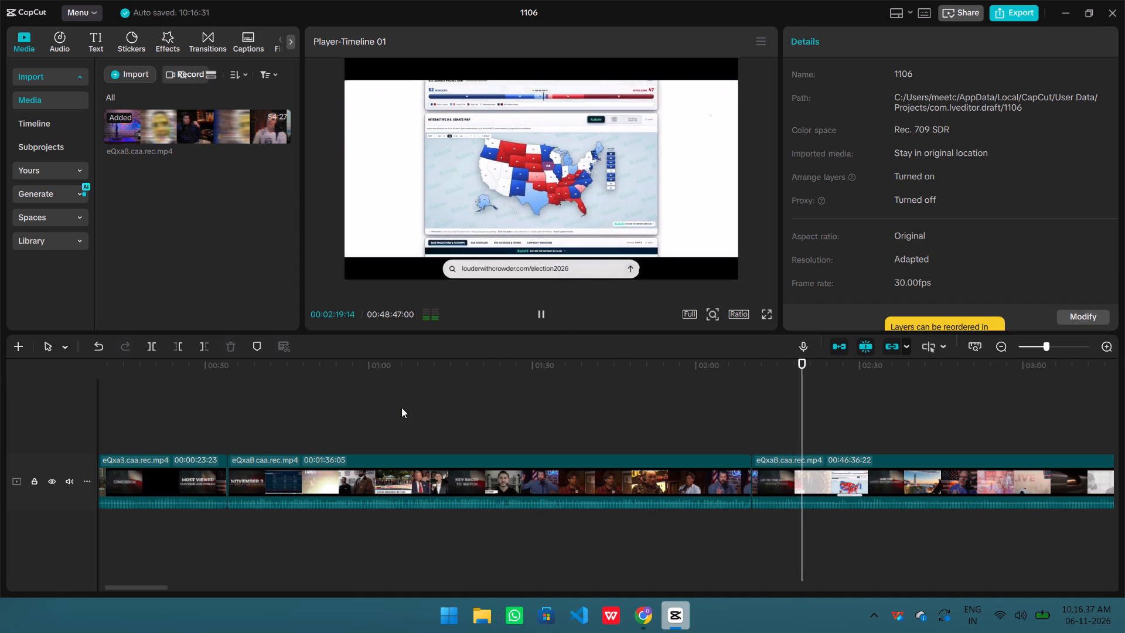
scroll(478, 421, "down", 10, "ctrl")
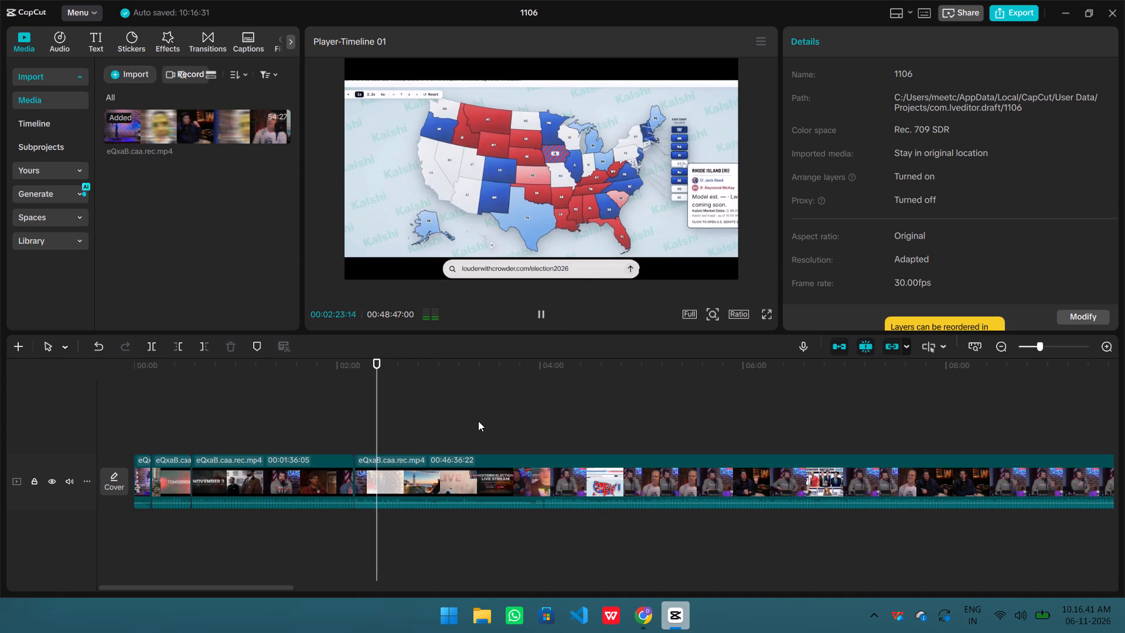
scroll(478, 421, "down", 1, "ctrl")
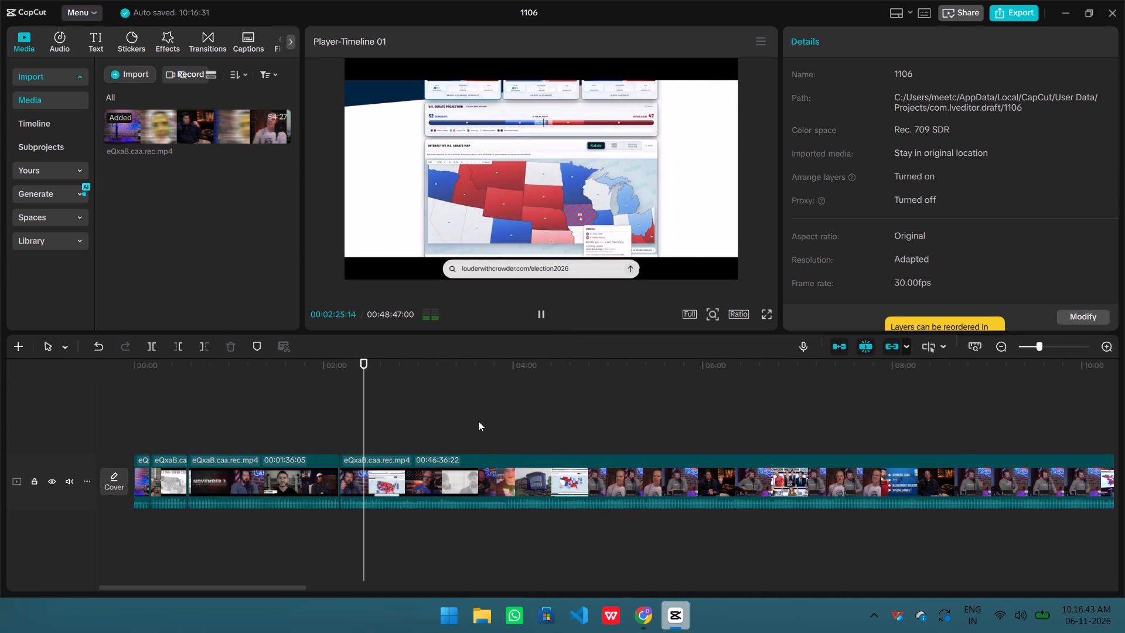
Skim the footage from about 00:02:25 past the 00:03:00 mark, looking for the next promo segment or title card boundary.
key("Right")
key("Right")
key("Right")
key("Right")
key("Right")
key("Right")
key("Right")
key("Right")
key("Right")
key("Right")
key("Right")
key("Right")
key("Right")
key("Right")
key("Right")
key("Right")
key("Right")
key("Right")
key("Right")
key("Right")
key("Right")
key("Right")
key("Right")
key("Right")
key("Right")
key("Right")
key("Right")
key("Right")
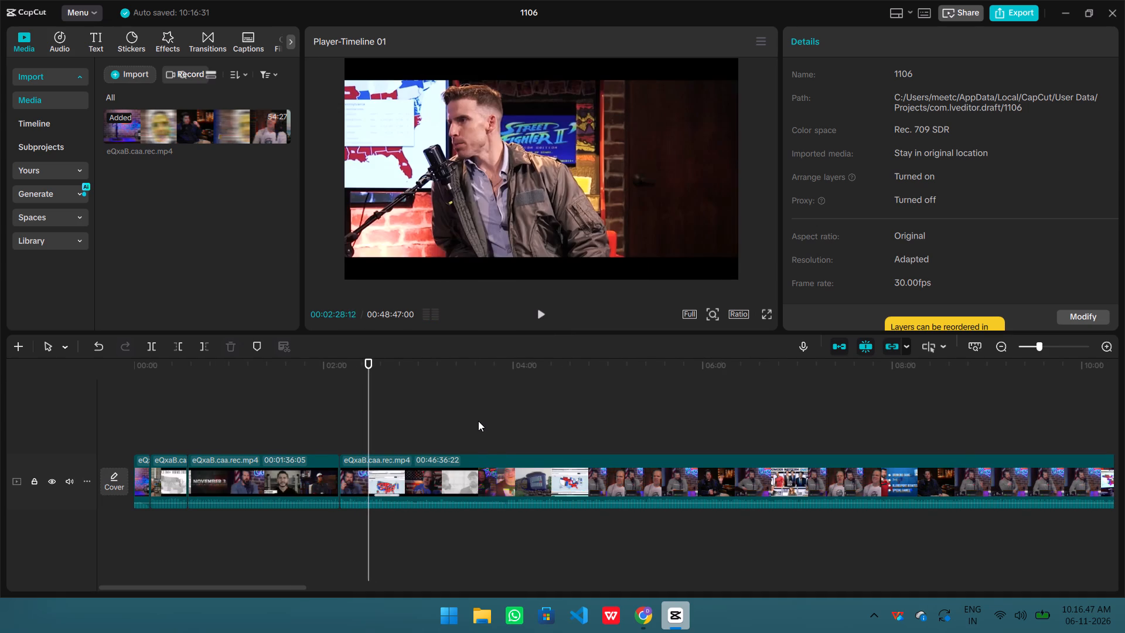
key("shift+Right")
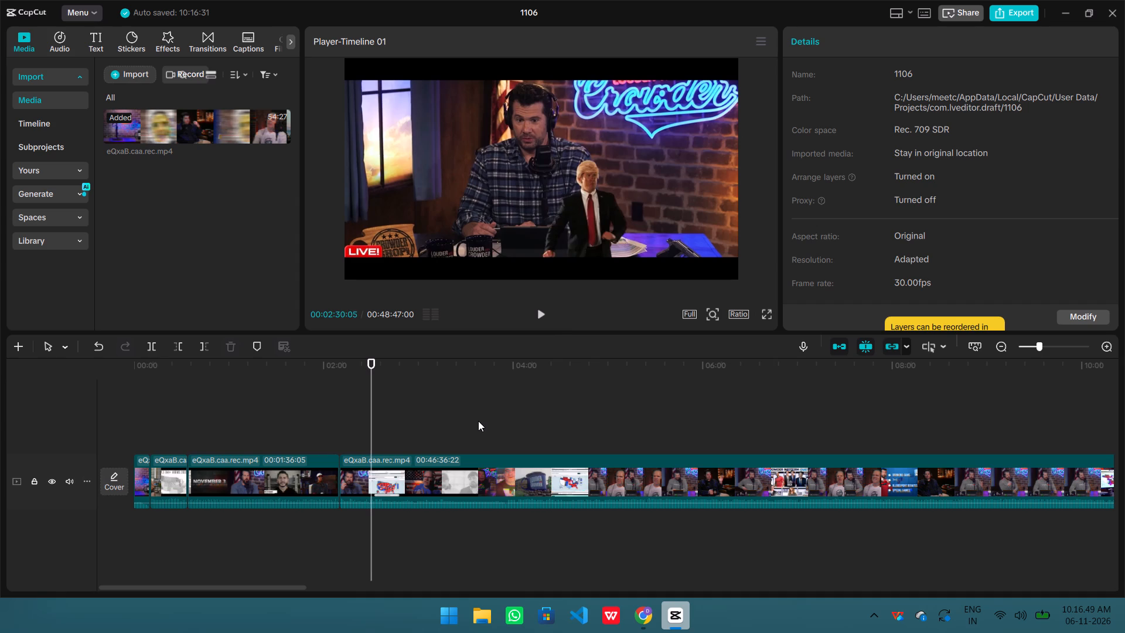
key("shift+Right")
key("shift+Right")
key("shift+Right")
key("shift+Right")
key("shift+Right")
key("shift+Right")
key("shift+Right")
key("shift+Right")
key("shift+Right")
key("shift+Right")
key("shift+Right")
key("shift+Right")
key("shift+Right")
key("shift+Right")
key("shift+Right")
key("shift+Right")
key("shift+Right")
key("shift+Right")
key("shift+Right")
key("shift+Right")
key("shift+Right")
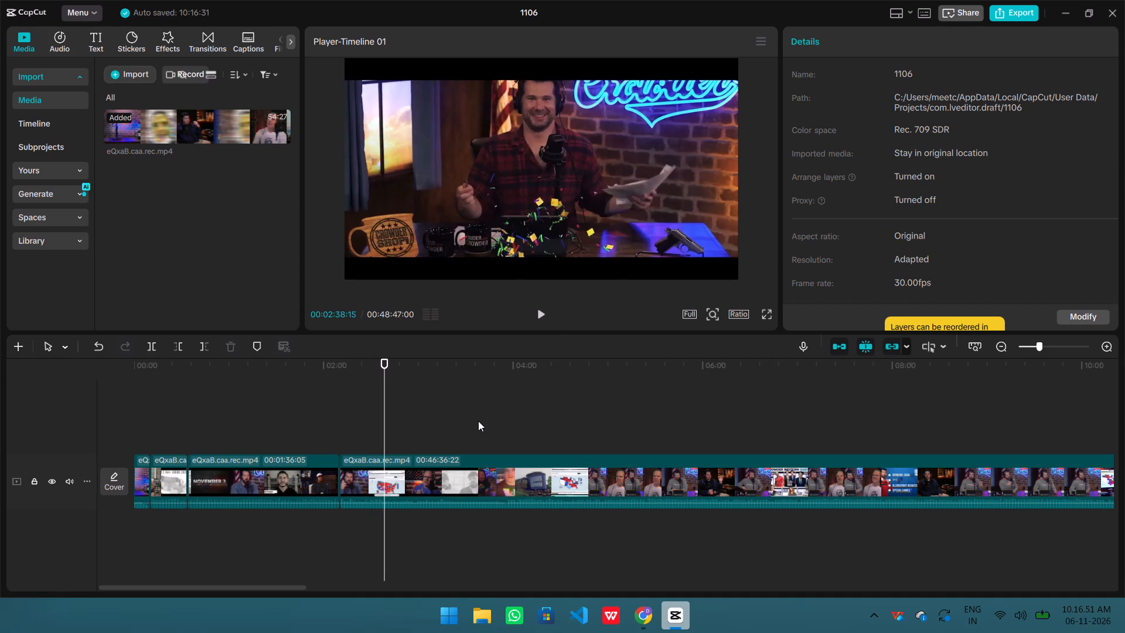
key("shift+Right")
key("shift+Right")
key("shift+Right")
key("shift+Right")
key("shift+Right")
key("shift+Right")
key("shift+Right")
key("shift+Right")
key("shift+Right")
key("shift+Right")
key("shift+Right")
key("shift+Right")
key("shift+Right")
key("shift+Right")
key("shift+Right")
key("shift+Right")
key("shift+Right")
key("shift+Right")
key("shift+Right")
key("shift+Right")
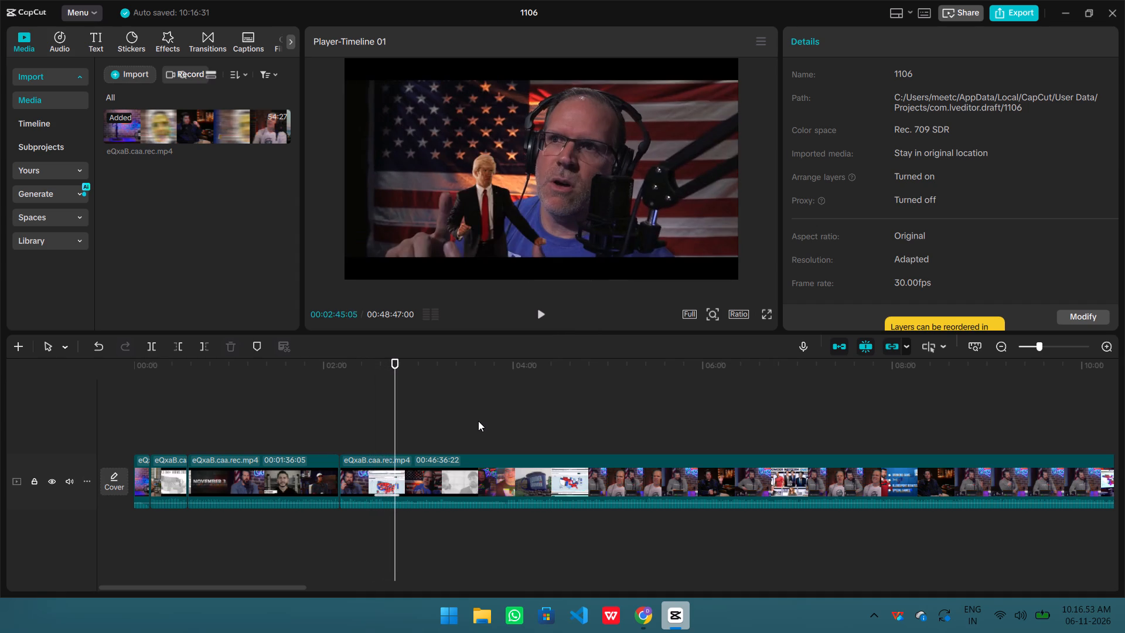
key("shift+Right")
key("shift+Right")
key("shift+Right")
key("shift+Right")
key("shift+Right")
key("shift+Right")
key("shift+Right")
key("shift+Right")
key("shift+Right")
key("shift+Right")
key("shift+Right")
key("shift+Right")
key("shift+Right")
key("shift+Right")
key("shift+Right")
key("shift+Right")
key("shift+Right")
key("shift+Right")
key("shift+Right")
key("shift+Right")
key("shift+Right")
key("shift+Right")
key("shift+Right")
key("shift+Right")
key("shift+Right")
key("shift+Right")
key("shift+Right")
key("shift+Right")
key("shift+Right")
key("shift+Right")
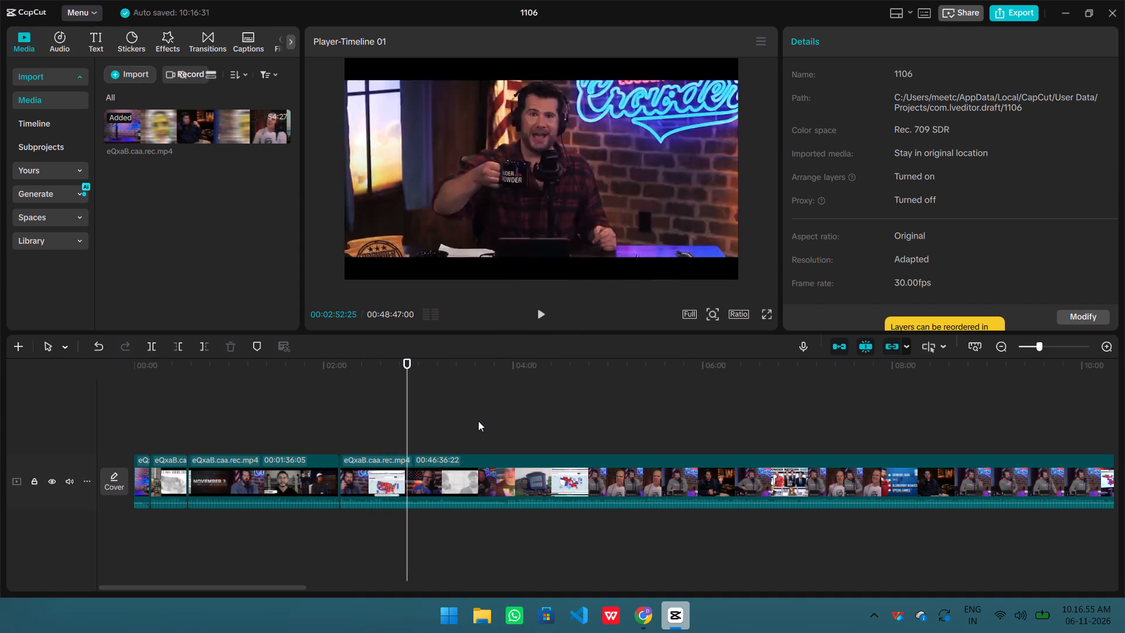
key("shift+Right")
key("shift+Right")
key("shift+Right")
key("shift+Right")
key("shift+Right")
key("shift+Right")
key("shift+Right")
key("shift+Right")
key("shift+Right")
key("shift+Right")
key("shift+Right")
key("shift+Right")
key("shift+Right")
key("shift+Right")
key("shift+Right")
key("shift+Right")
key("shift+Right")
key("shift+Right")
key("shift+Right")
key("shift+Right")
key("shift+Right")
key("shift+Right")
key("shift+Right")
key("shift+Right")
key("shift+Right")
key("shift+Right")
key("shift+Right")
key("shift+Right")
key("shift+Right")
key("shift+Right")
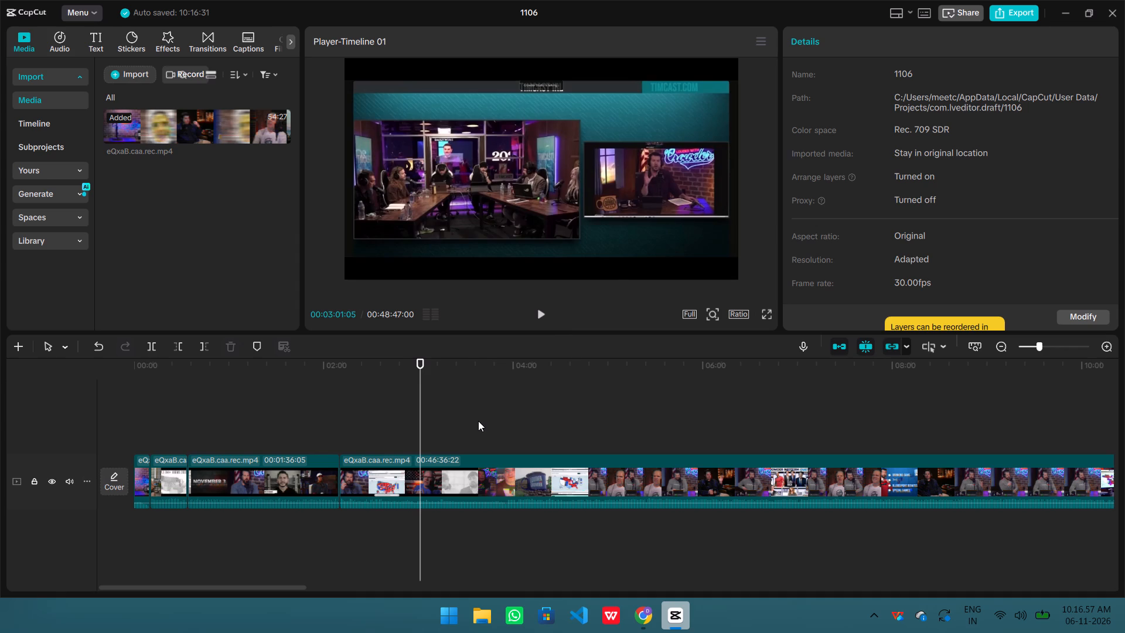
Split the last clip at 00:03:14:06, on the white flash just before the MIDTERM ELECTION LIVE STREAM card appears.
key("shift+Right")
key("shift+Right")
key("shift+Right")
key("shift+Right")
key("shift+Right")
key("shift+Right")
key("shift+Right")
key("shift+Right")
key("shift+Right")
key("shift+Right")
key("shift+Right")
key("shift+Right")
key("shift+Right")
key("shift+Right")
key("shift+Right")
key("shift+Right")
key("shift+Right")
key("shift+Right")
key("shift+Right")
key("shift+Right")
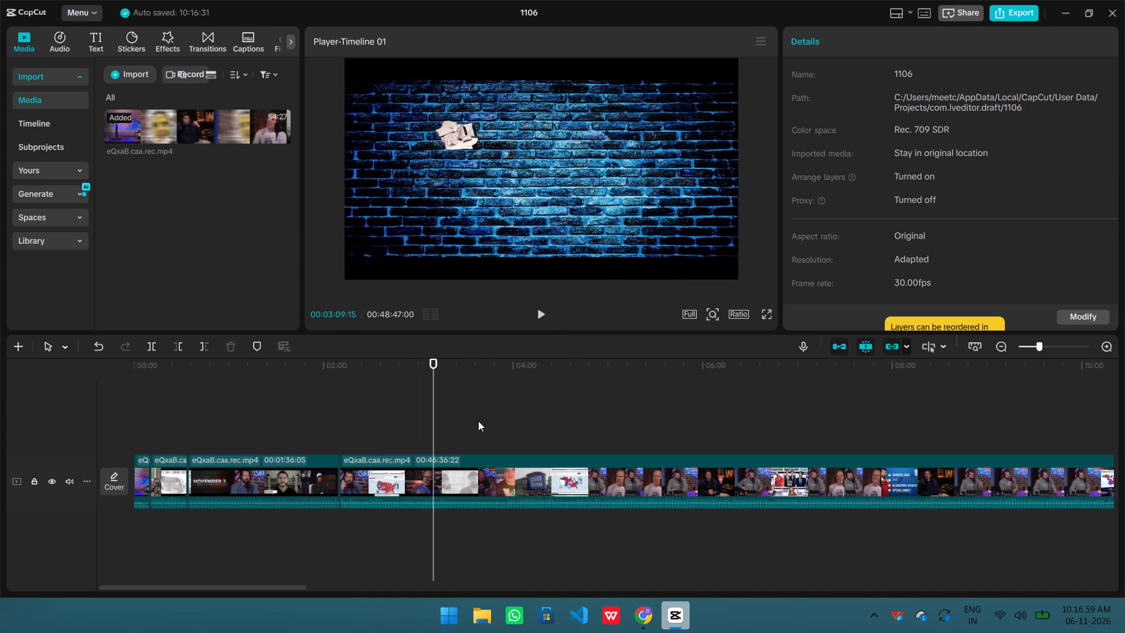
key("shift+Left")
key("shift+Left")
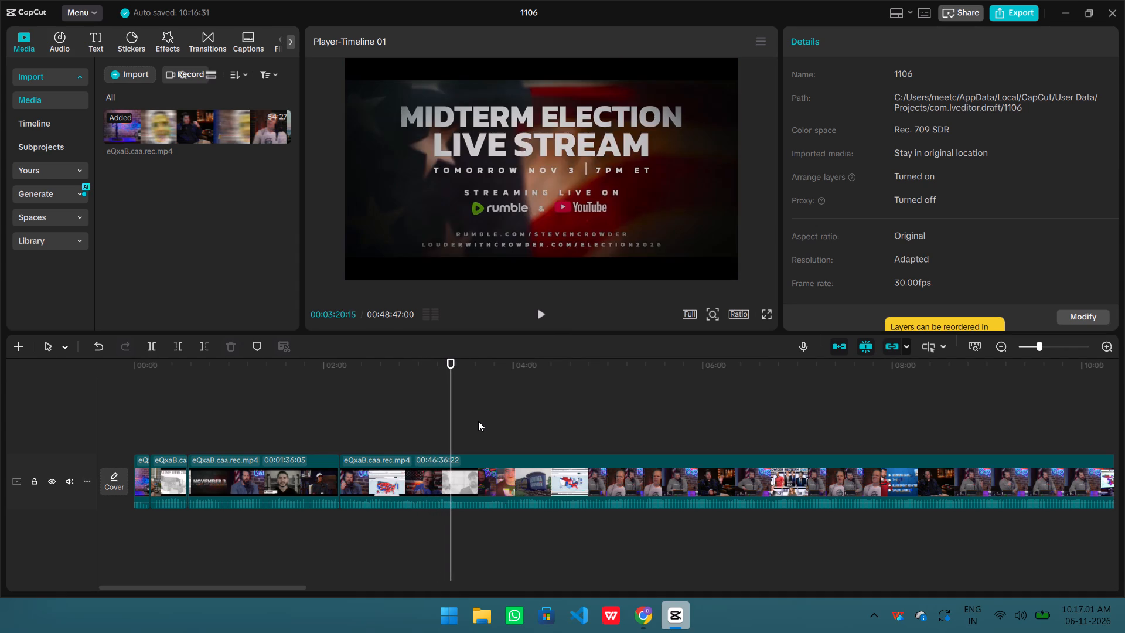
key("shift+Left")
key("shift+Left")
key("shift+Left")
key("shift+Left")
key("shift+Left")
key("shift+Left")
key("shift+Left")
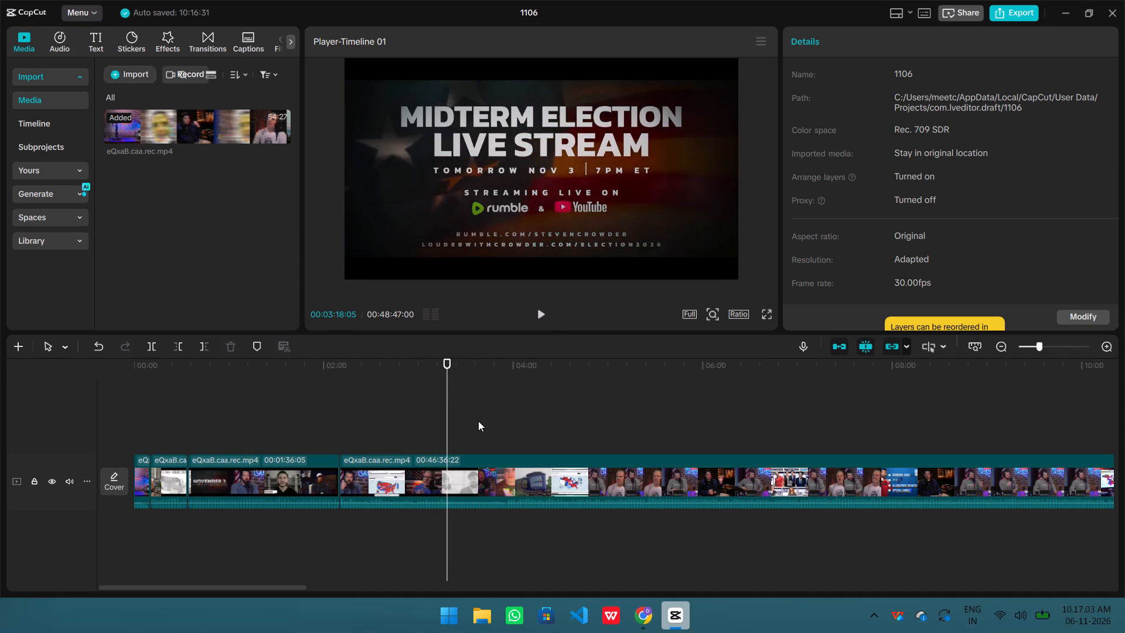
key("shift+Left")
key("shift+Left")
key("shift+Left")
key("shift+Left")
key("shift+Left")
key("shift+Left")
key("shift+Left")
key("shift+Left")
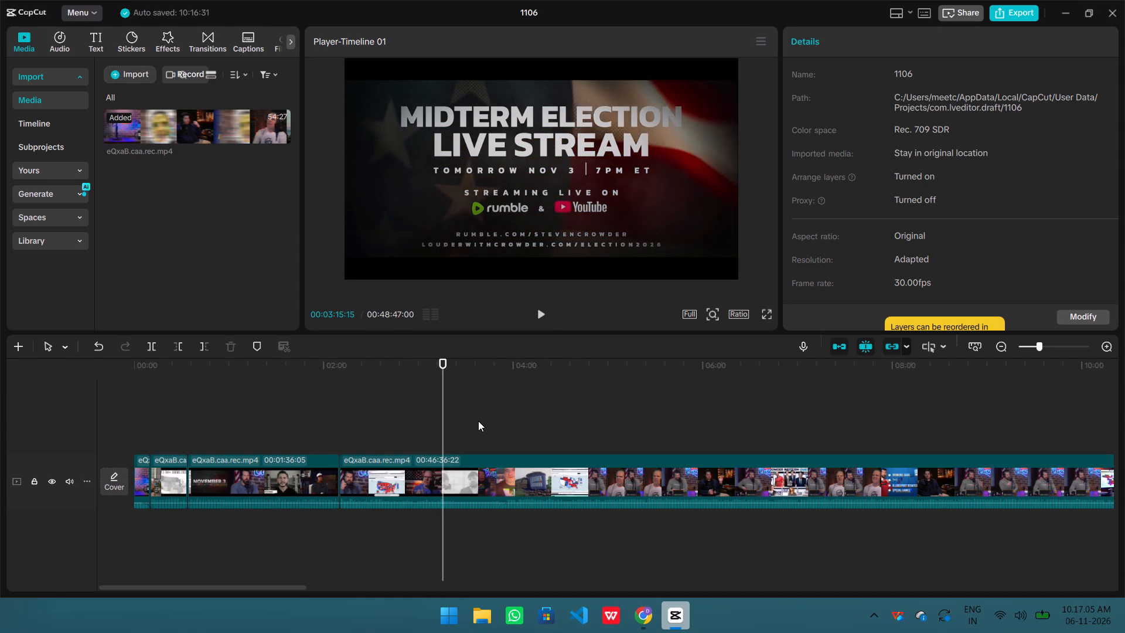
key("shift+Left")
key("shift+Left")
key("shift+Left")
key("shift+Left")
key("shift+Left")
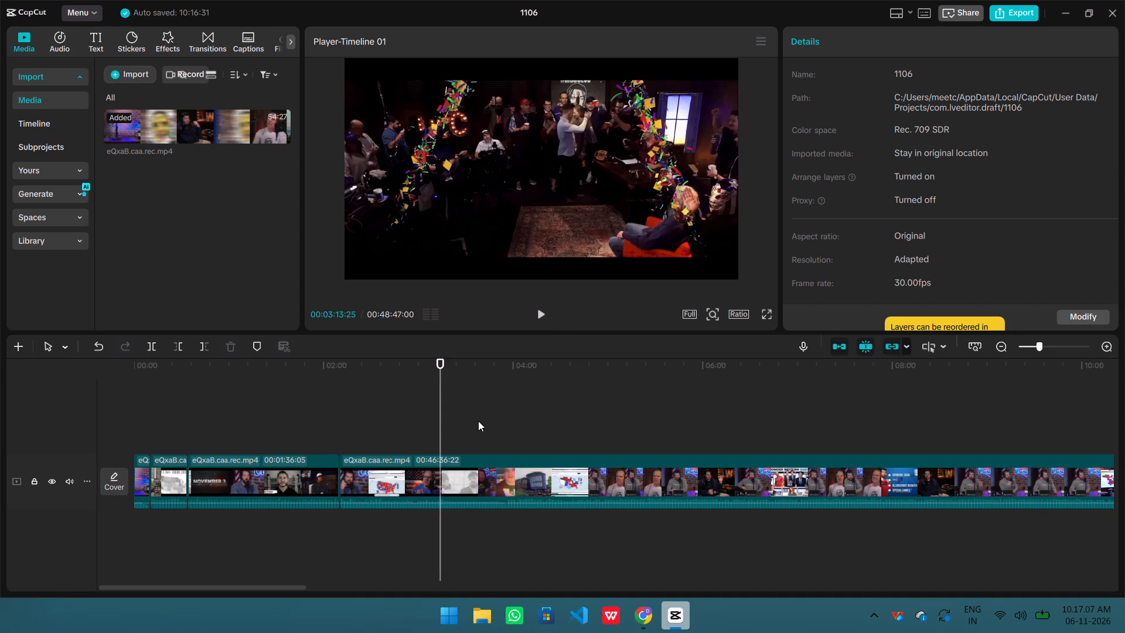
key("Right")
key("Right")
key("Right")
key("Right")
key("Right")
key("Right")
key("Right")
key("Right")
key("Right")
key("Right")
key("Right")
key("Right")
key("Right")
key("Right")
key("Right")
key("Right")
key("Right")
key("Right")
key("Right")
key("Right")
key("Left")
key("Left")
key("Left")
key("Left")
key("Left")
key("Left")
key("Left")
key("Left")
key("Left")
key("Left")
key("Left")
key("Left")
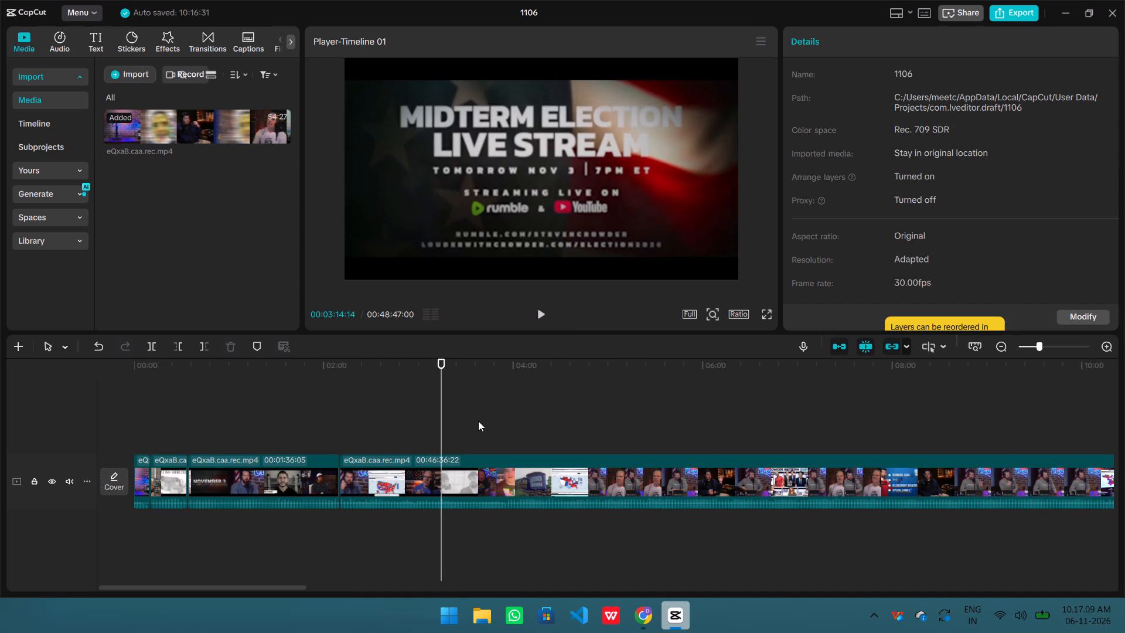
key("Left")
key("Right")
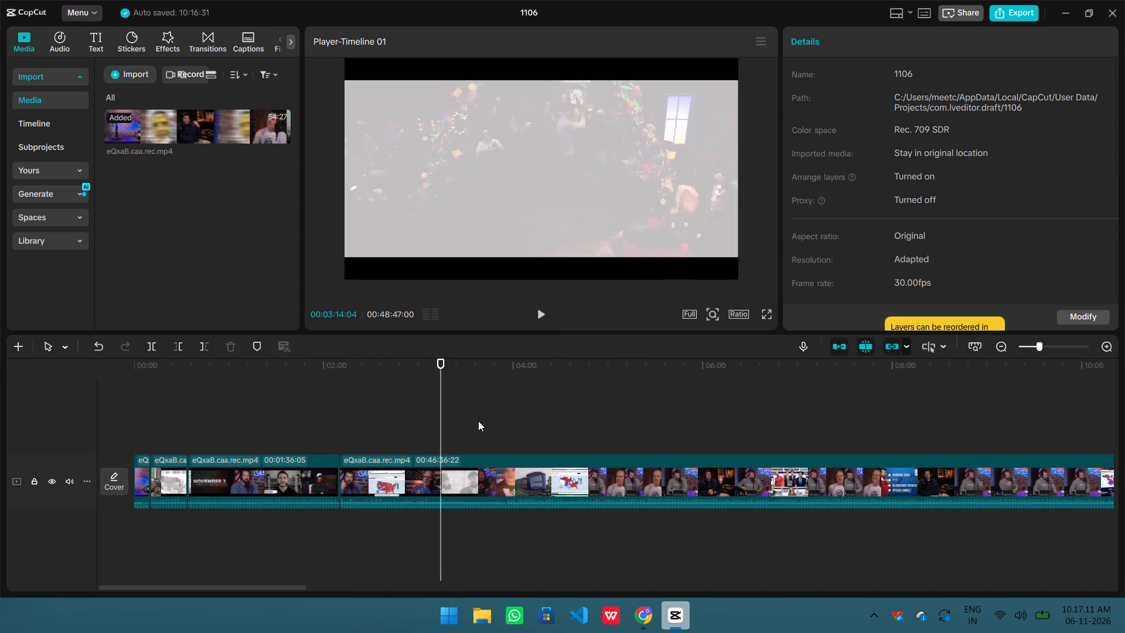
key("Right")
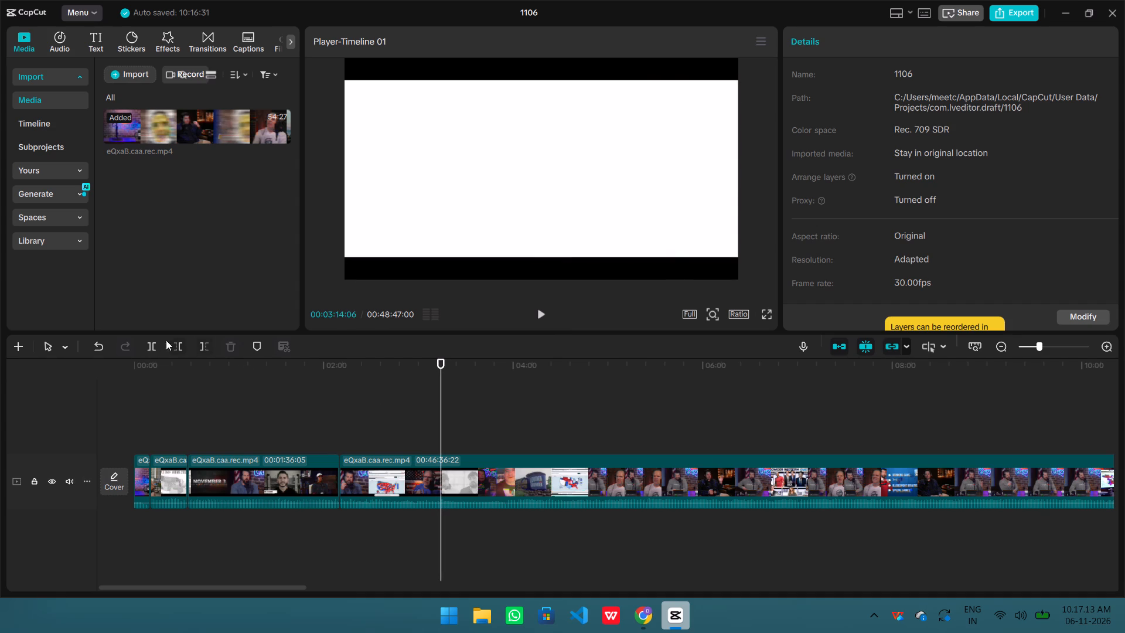
left_click(144, 339)
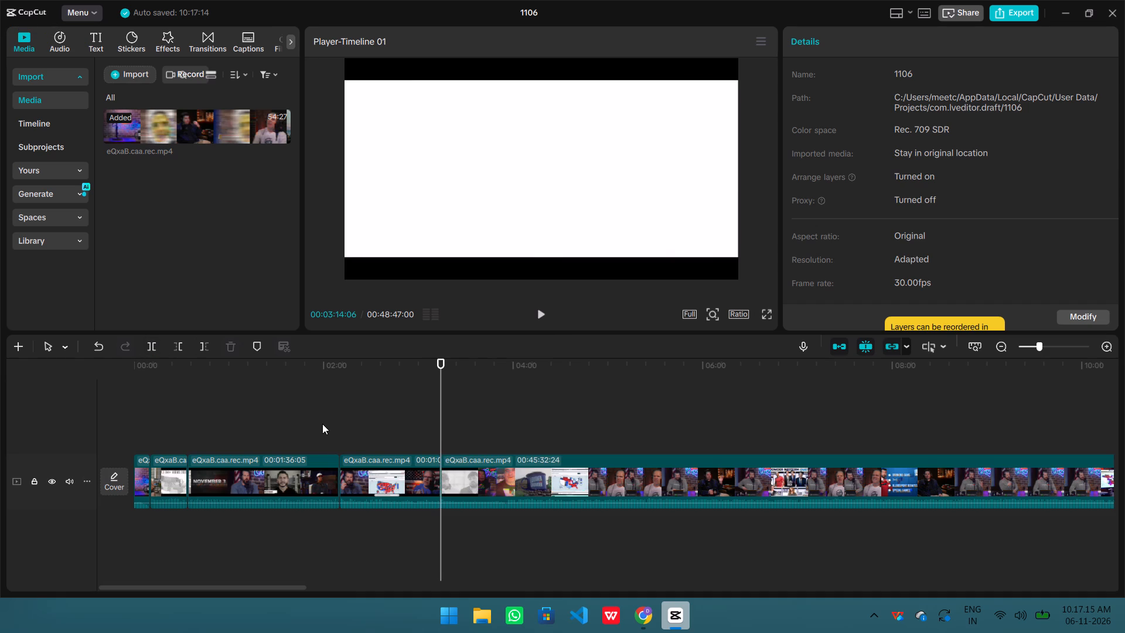
Split the last clip again at 00:03:21:06, just after the MIDTERM ELECTION LIVE STREAM card ends.
key("shift+Right")
key("shift+Right")
key("shift+Right")
key("shift+Right")
key("shift+Right")
key("shift+Right")
key("shift+Right")
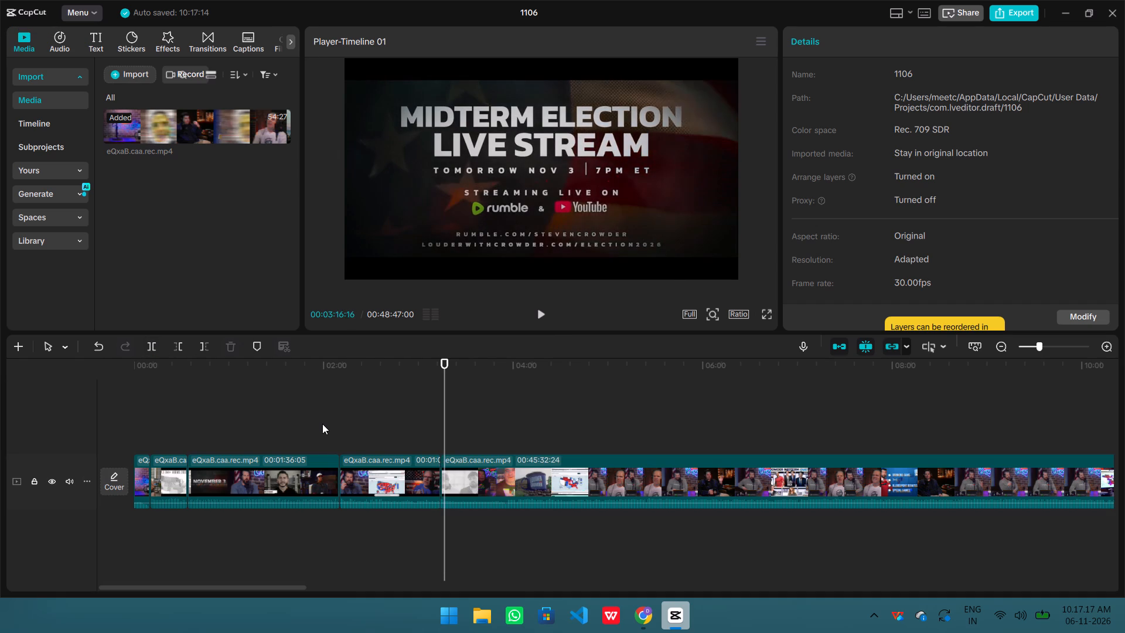
key("shift+Right")
key("shift+Right")
key("shift+Right")
key("shift+Right")
key("shift+Right")
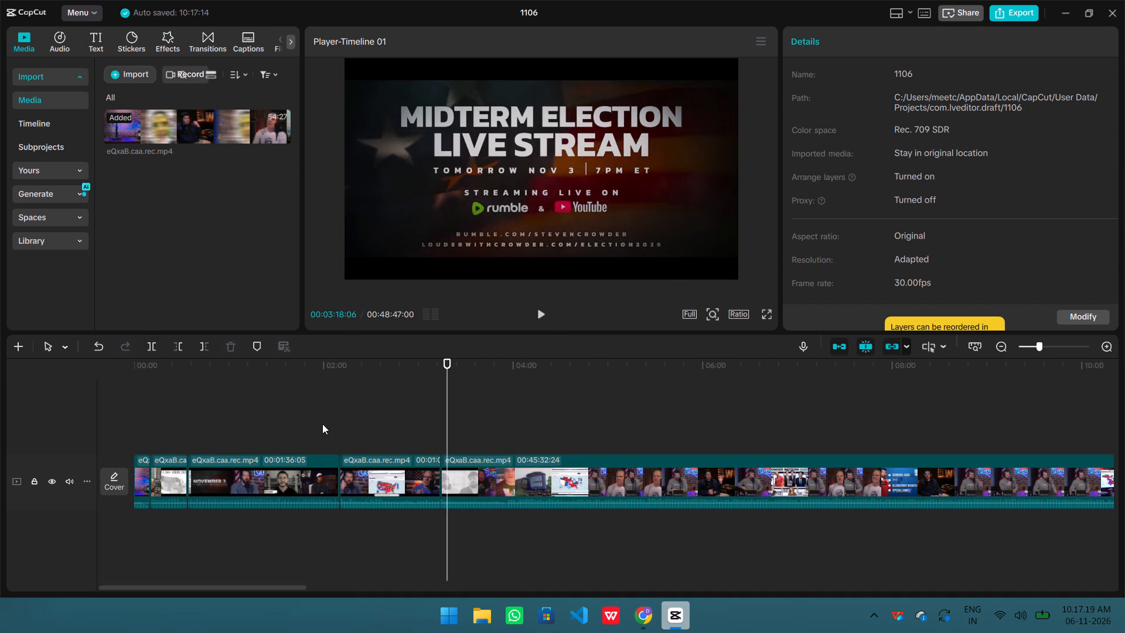
key("shift+Right")
key("shift+Right")
key("shift+Right")
key("shift+Right")
key("shift+Right")
key("shift+Right")
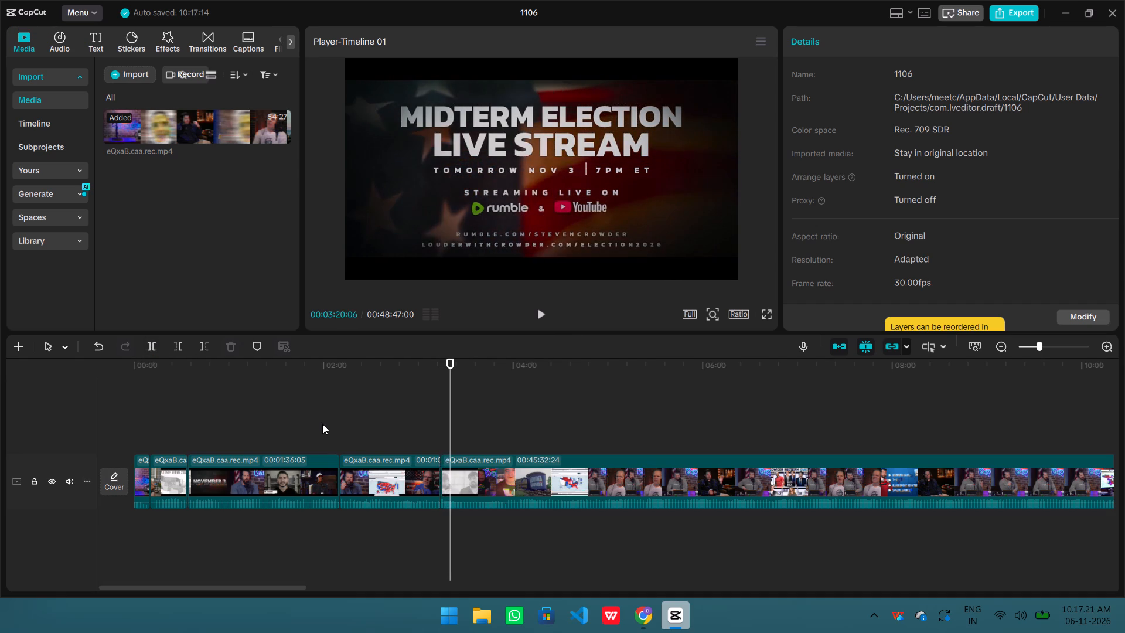
key("shift+Right")
key("shift+Right")
key("shift+Right")
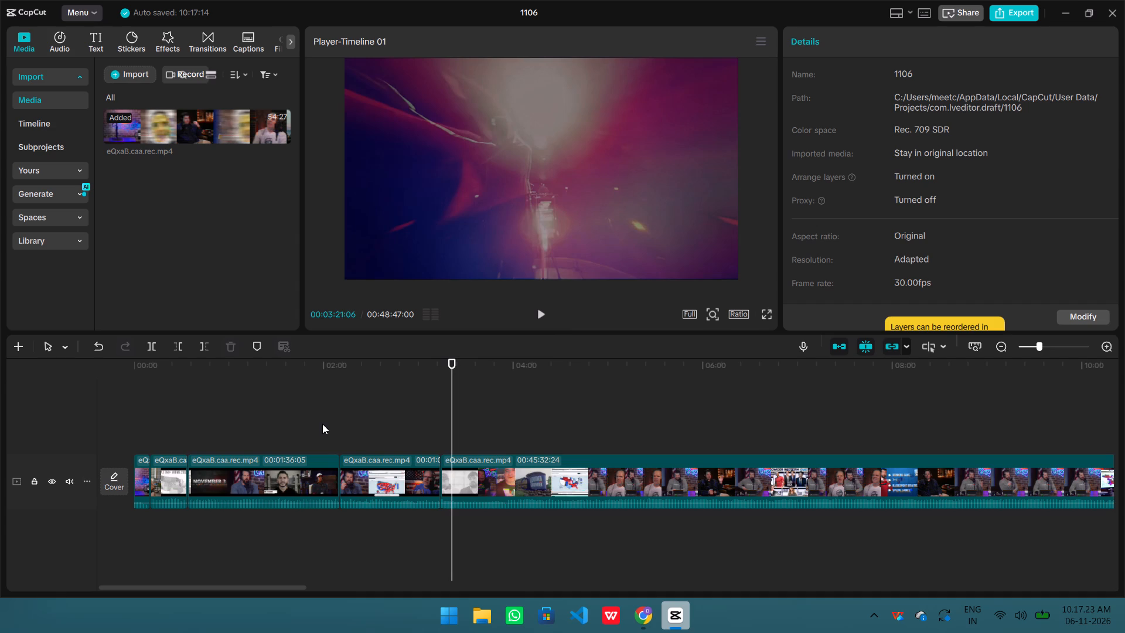
left_click(152, 347)
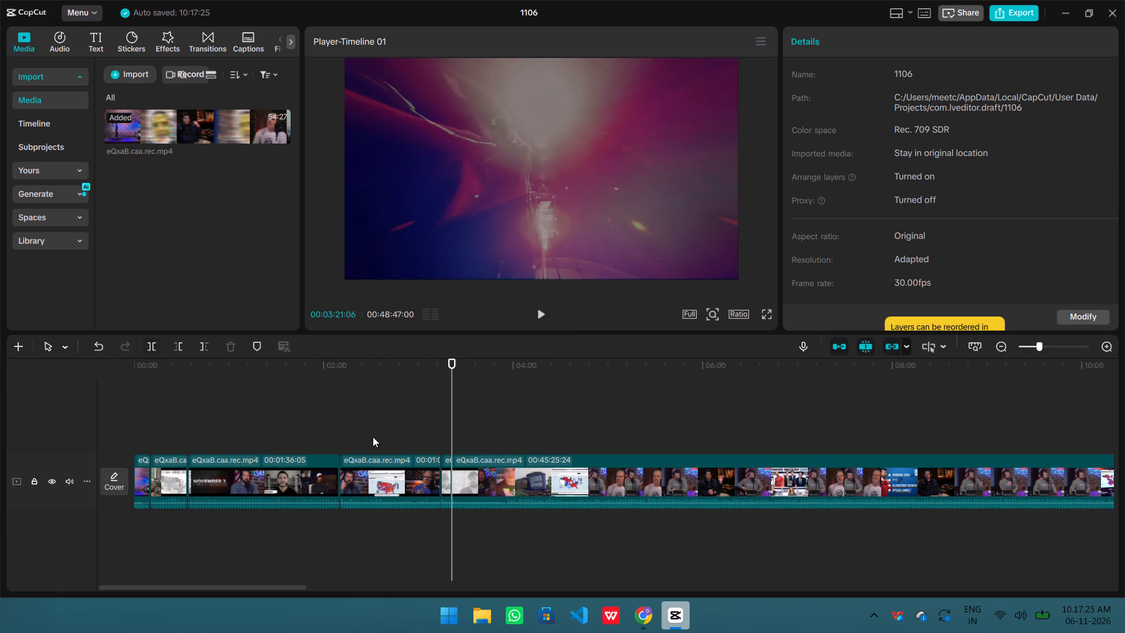
Delete the short MIDTERM ELECTION LIVE STREAM segment between 00:03:14:06 and 00:03:21:06.
left_click(448, 476)
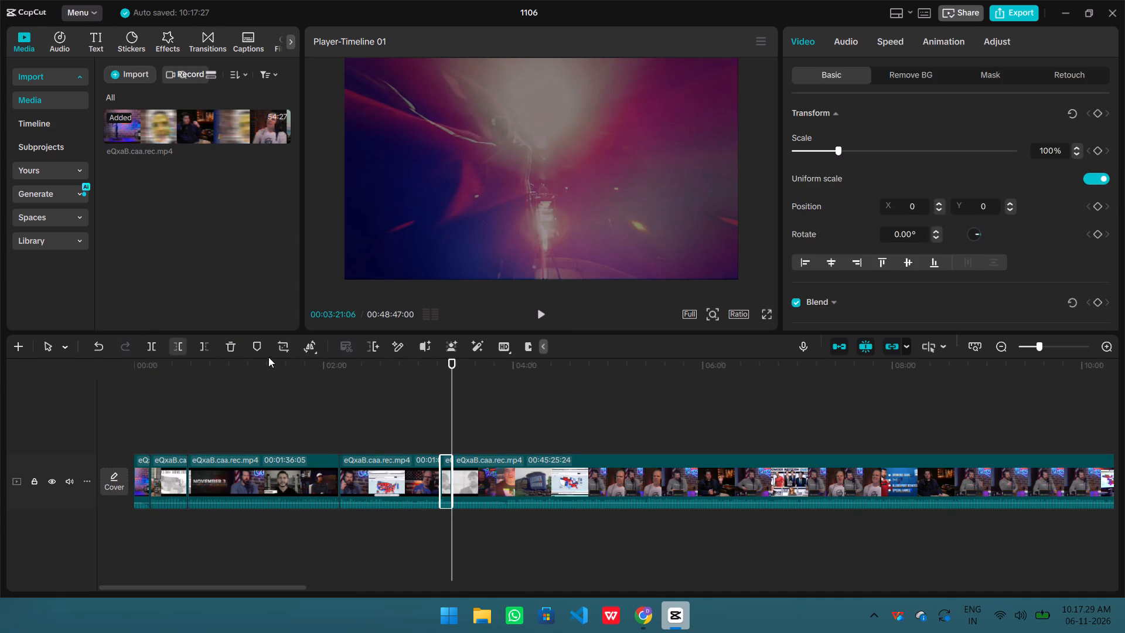
left_click(233, 347)
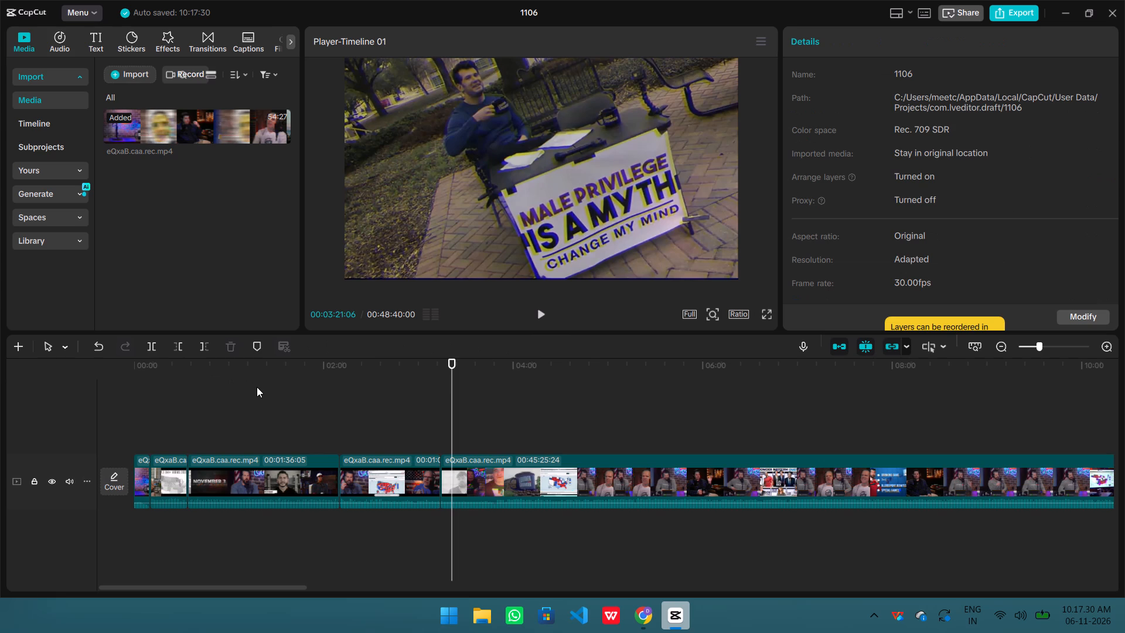
Skim the footage from 00:03:21:06 to about 00:04:27, looking for the next promo segment or title card boundary.
key("shift+Right")
key("shift+Right")
key("shift+Right")
key("shift+Right")
key("shift+Right")
key("shift+Right")
key("shift+Right")
key("shift+Right")
key("shift+Right")
key("shift+Right")
key("shift+Right")
key("shift+Right")
key("shift+Right")
key("shift+Right")
key("shift+Right")
key("shift+Right")
key("shift+Right")
key("shift+Right")
key("shift+Right")
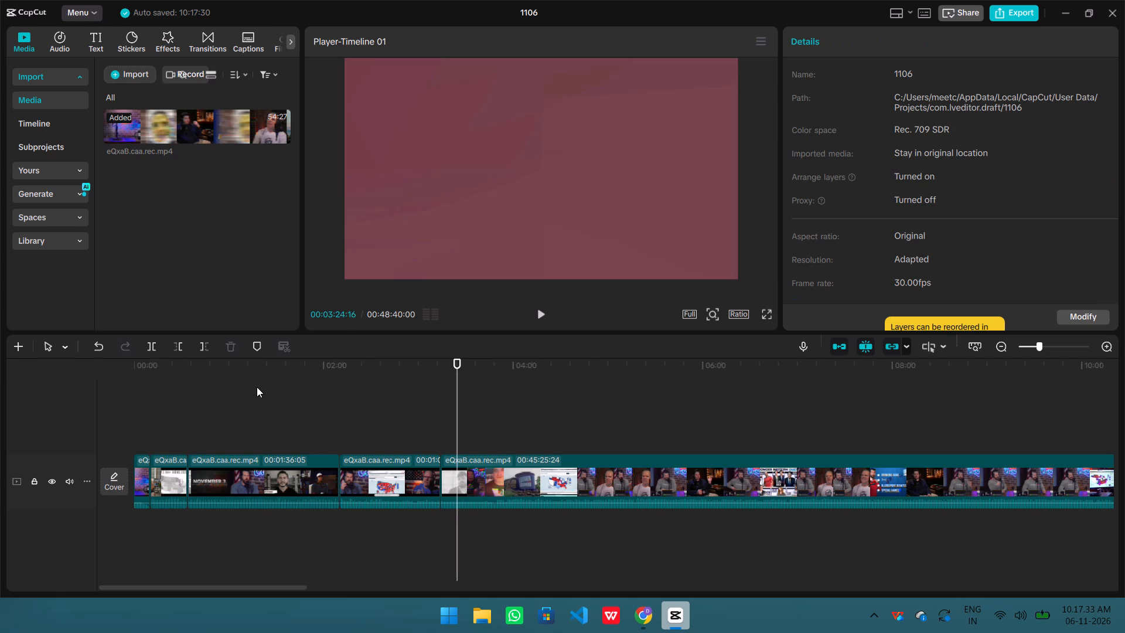
key("shift+Right")
key("shift+Right")
key("shift+Right")
key("shift+Right")
key("shift+Right")
key("shift+Right")
key("shift+Right")
key("shift+Right")
key("shift+Right")
key("shift+Right")
key("shift+Right")
key("shift+Right")
key("shift+Right")
key("shift+Right")
key("shift+Right")
key("shift+Right")
key("shift+Right")
key("shift+Right")
key("shift+Right")
key("shift+Right")
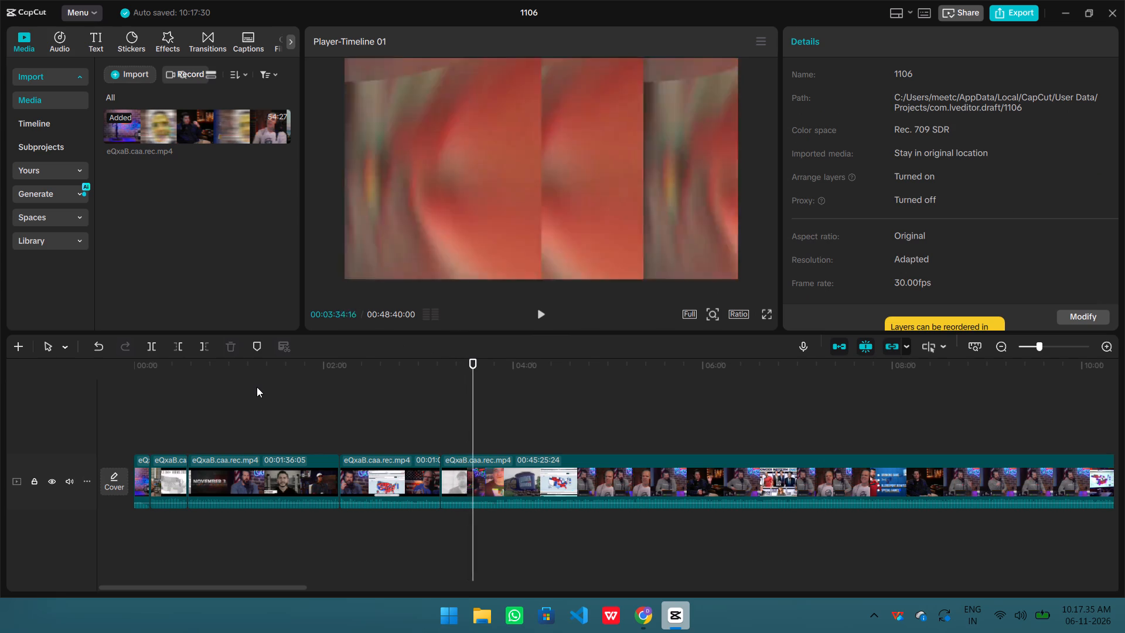
key("shift+Right")
key("shift+Right")
key("shift+Right")
key("shift+Right")
key("shift+Right")
key("shift+Right")
key("shift+Right")
key("shift+Right")
key("shift+Right")
key("shift+Right")
key("shift+Right")
key("shift+Right")
key("shift+Right")
key("shift+Right")
key("shift+Right")
key("shift+Right")
key("shift+Right")
key("shift+Right")
key("shift+Right")
key("shift+Right")
key("shift+Right")
key("shift+Right")
key("shift+Right")
key("shift+Right")
key("shift+Right")
key("shift+Right")
key("shift+Right")
key("shift+Right")
key("shift+Right")
key("shift+Right")
key("shift+Right")
key("shift+Right")
key("shift+Right")
key("shift+Right")
key("shift+Right")
key("shift+Right")
key("shift+Right")
key("shift+Right")
key("shift+Right")
key("shift+Right")
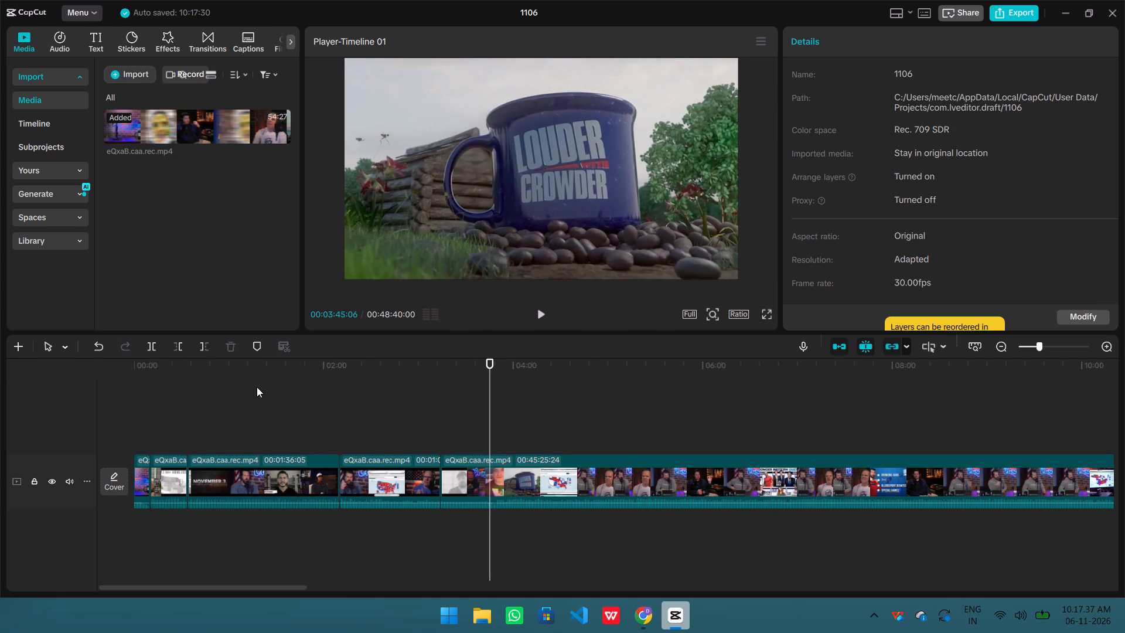
key("shift+Right")
key("shift+Right")
key("shift+Right")
key("shift+Right")
key("shift+Right")
key("shift+Right")
key("shift+Right")
key("shift+Right")
key("shift+Right")
key("shift+Right")
key("shift+Right")
key("shift+Right")
key("shift+Right")
key("shift+Right")
key("shift+Right")
key("shift+Right")
key("shift+Right")
key("shift+Right")
key("shift+Right")
key("shift+Right")
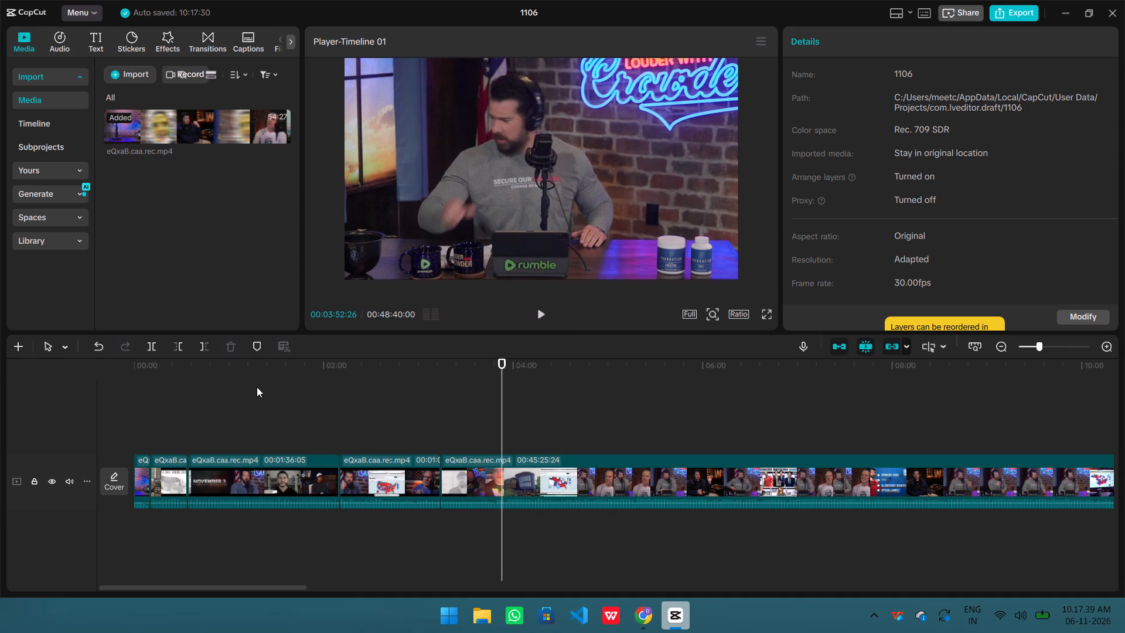
key("shift+Right")
key("shift+Right")
key("shift+Right")
key("shift+Right")
key("shift+Right")
key("shift+Right")
key("shift+Right")
key("shift+Right")
key("shift+Right")
key("shift+Right")
key("shift+Right")
key("shift+Right")
key("shift+Right")
key("shift+Right")
key("shift+Right")
key("shift+Right")
key("shift+Right")
key("shift+Right")
key("shift+Right")
key("shift+Right")
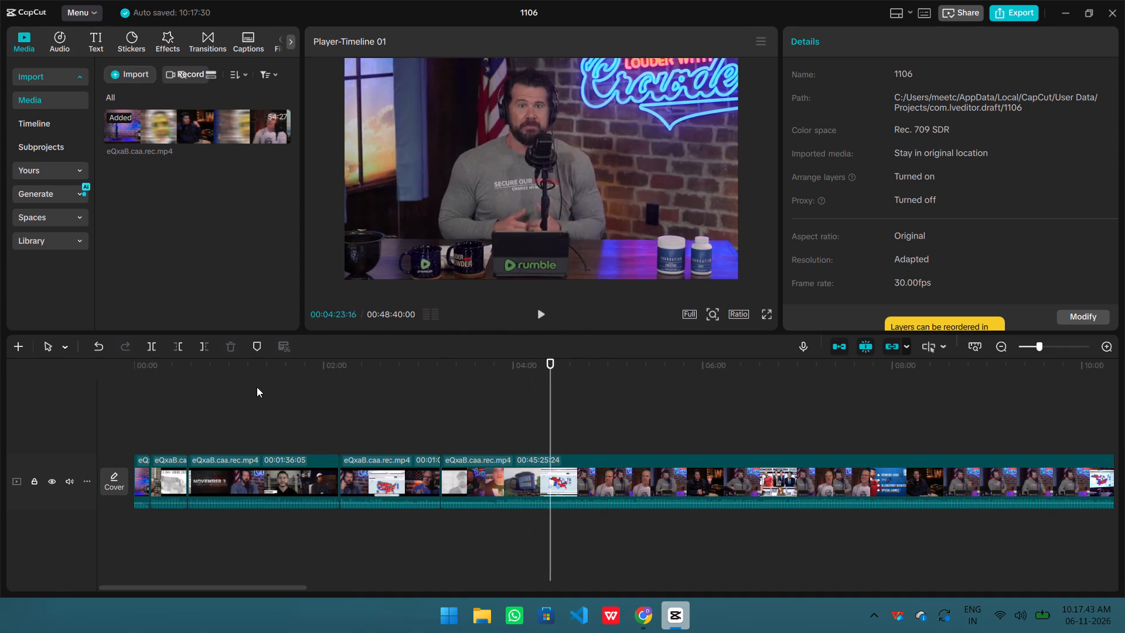
key("space")
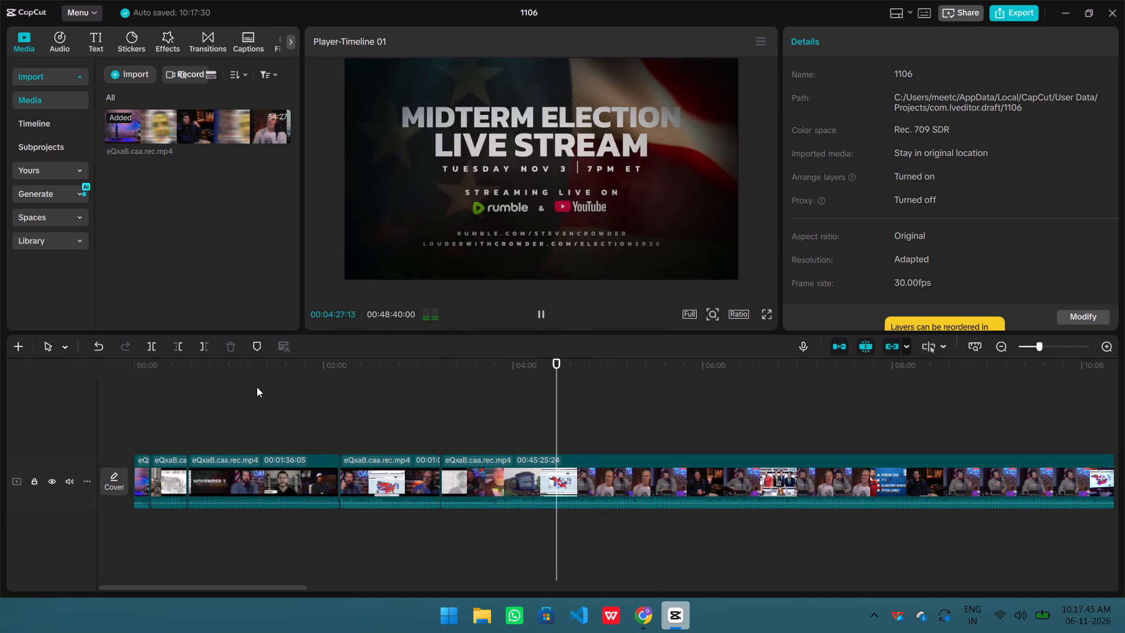
Split the last clip at 00:04:27:03, right where the MIDTERM ELECTION LIVE STREAM card starts after the host shot.
key("shift+Right")
key("shift+Left")
key("shift+Left")
key("shift+Left")
key("shift+Left")
key("shift+Left")
key("shift+Left")
key("shift+Left")
key("shift+Left")
key("shift+Right")
key("shift+Right")
key("shift+Right")
key("shift+Right")
key("shift+Right")
key("shift+Right")
key("shift+Right")
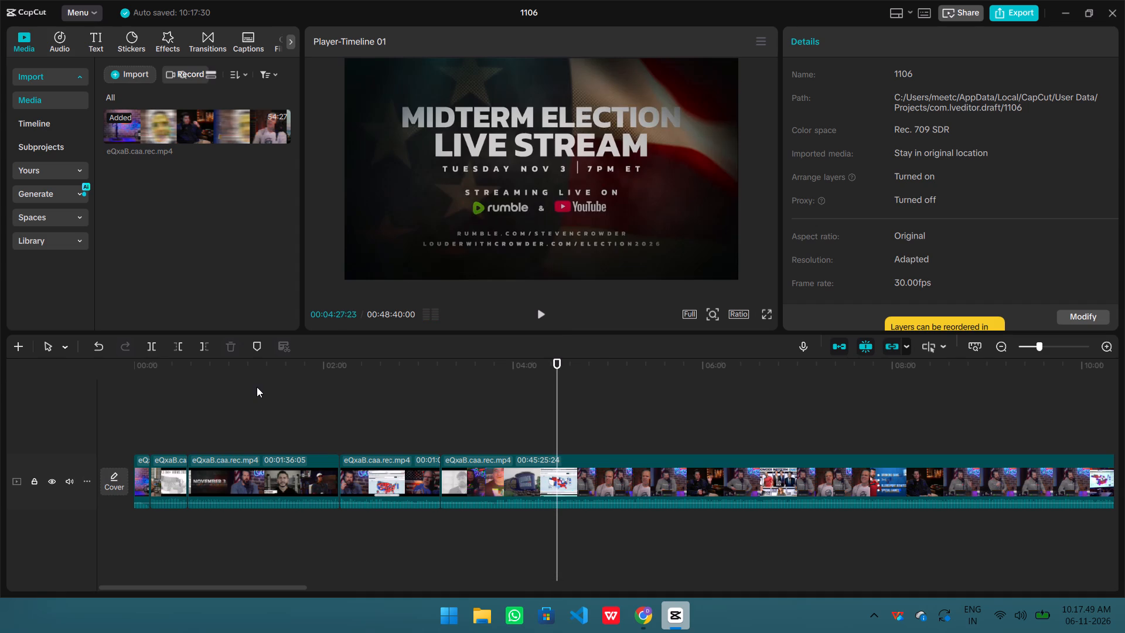
key("shift+Left")
key("shift+Left")
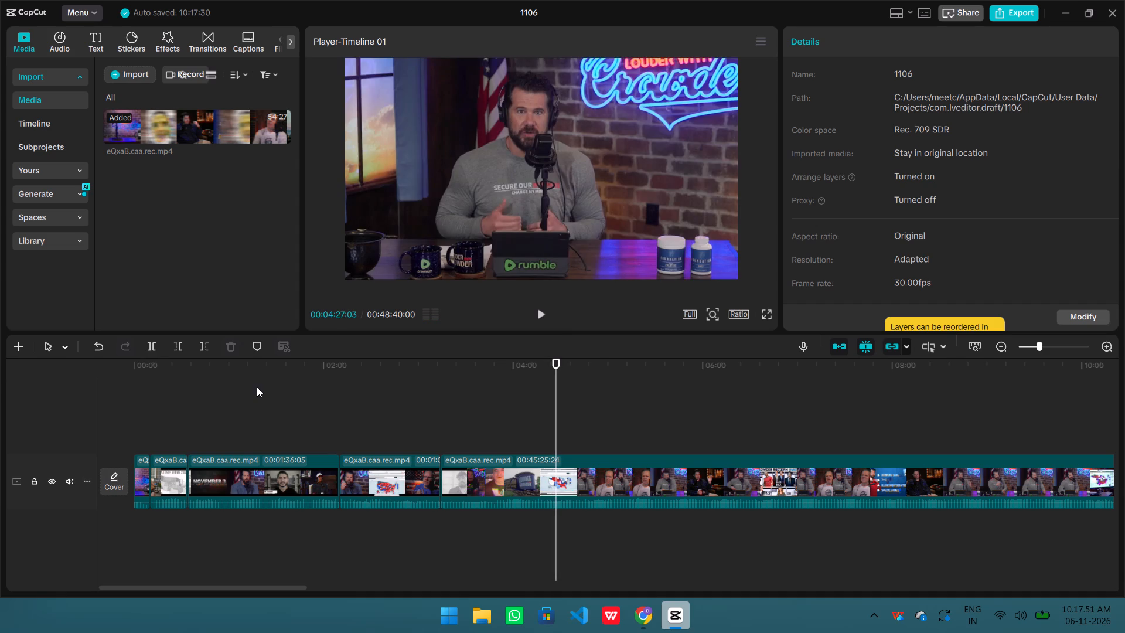
key("shift+Right")
key("shift+Left")
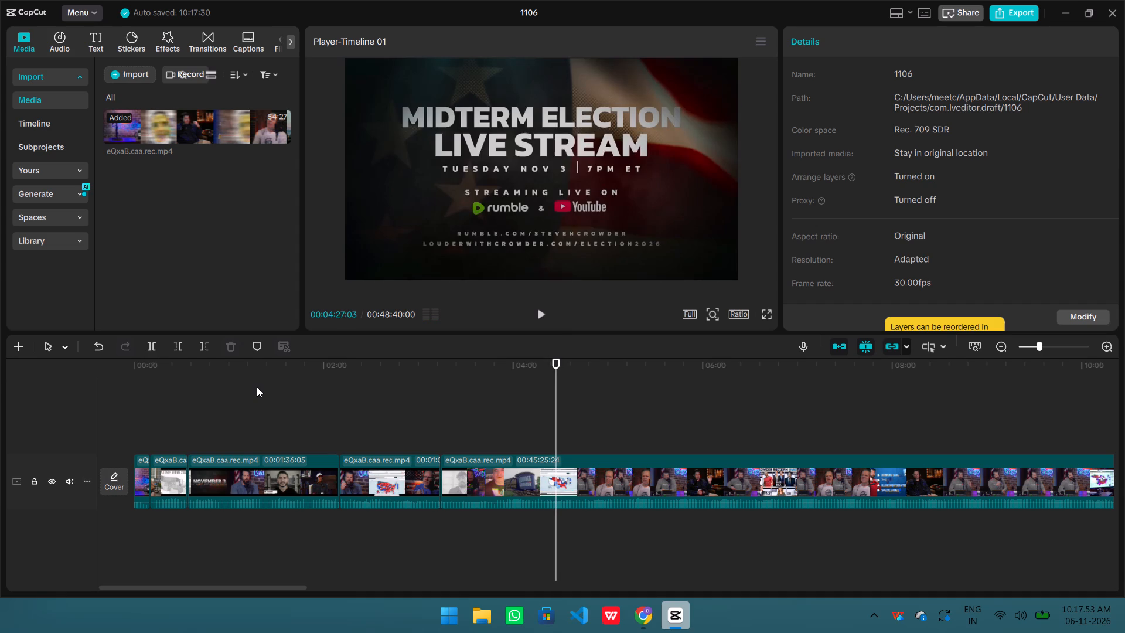
left_click(152, 346)
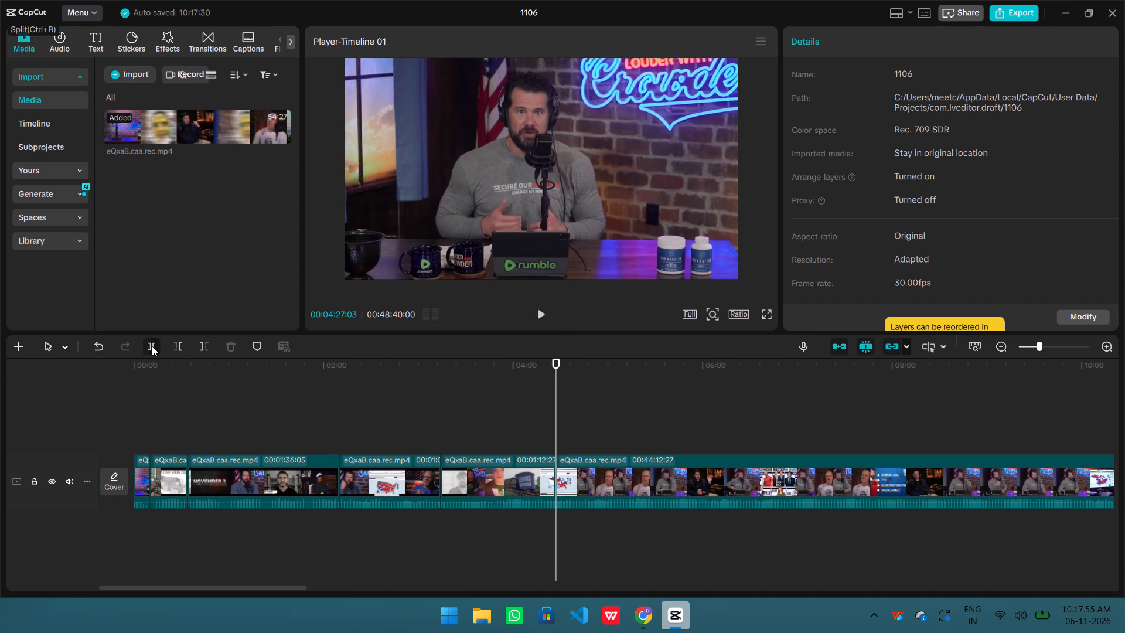
Split the last clip at 00:04:35:23, where the MIDTERM ELECTION LIVE STREAM card has ended and the host shot returns.
key("shift+Right")
key("shift+Right")
key("shift+Right")
key("shift+Right")
key("shift+Right")
key("shift+Right")
key("shift+Right")
key("shift+Right")
key("shift+Right")
key("shift+Right")
key("shift+Right")
key("shift+Right")
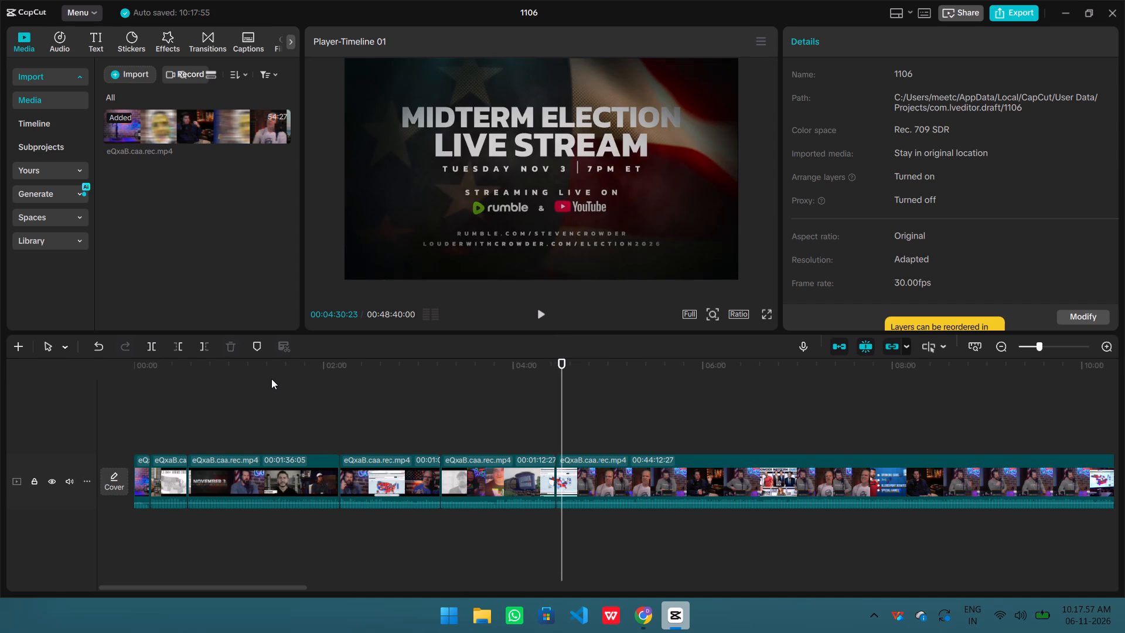
key("shift+Right")
key("shift+Right")
key("shift+Right")
key("shift+Right")
key("shift+Right")
key("shift+Right")
key("shift+Right")
key("shift+Right")
key("shift+Right")
key("shift+Right")
key("shift+Right")
key("shift+Right")
key("shift+Right")
key("shift+Right")
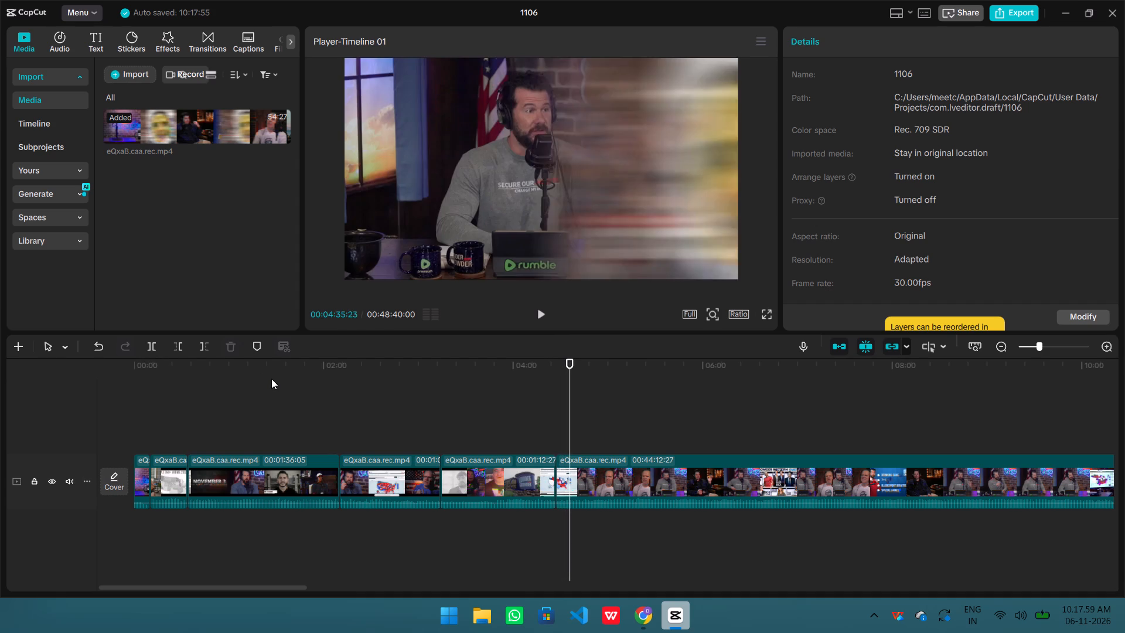
key("shift+Right")
key("shift+Left")
key("shift+Left")
key("shift+Right")
left_click(150, 344)
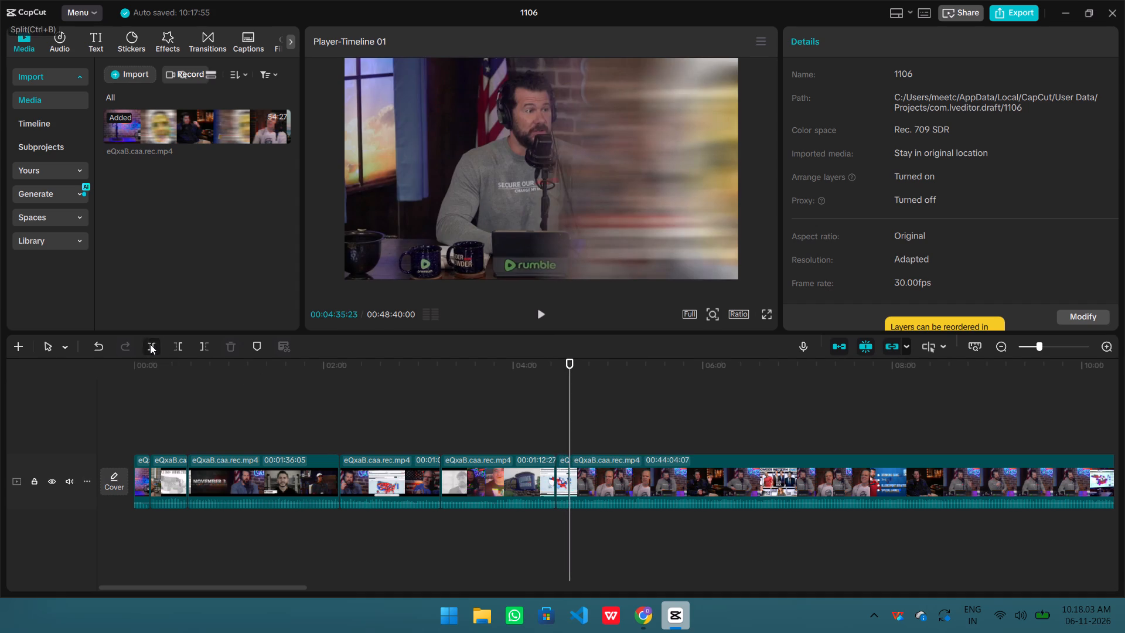
Delete the short MIDTERM ELECTION LIVE STREAM segment between 00:04:27:03 and 00:04:35:23.
left_click(560, 478)
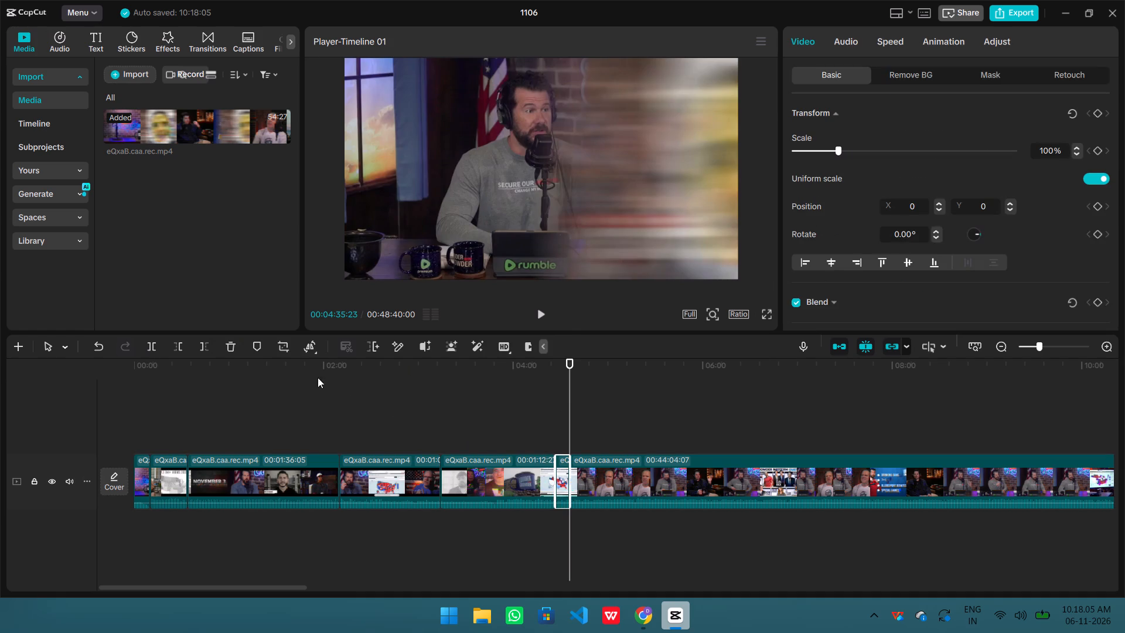
left_click_drag(234, 346, 228, 376)
left_click(229, 348)
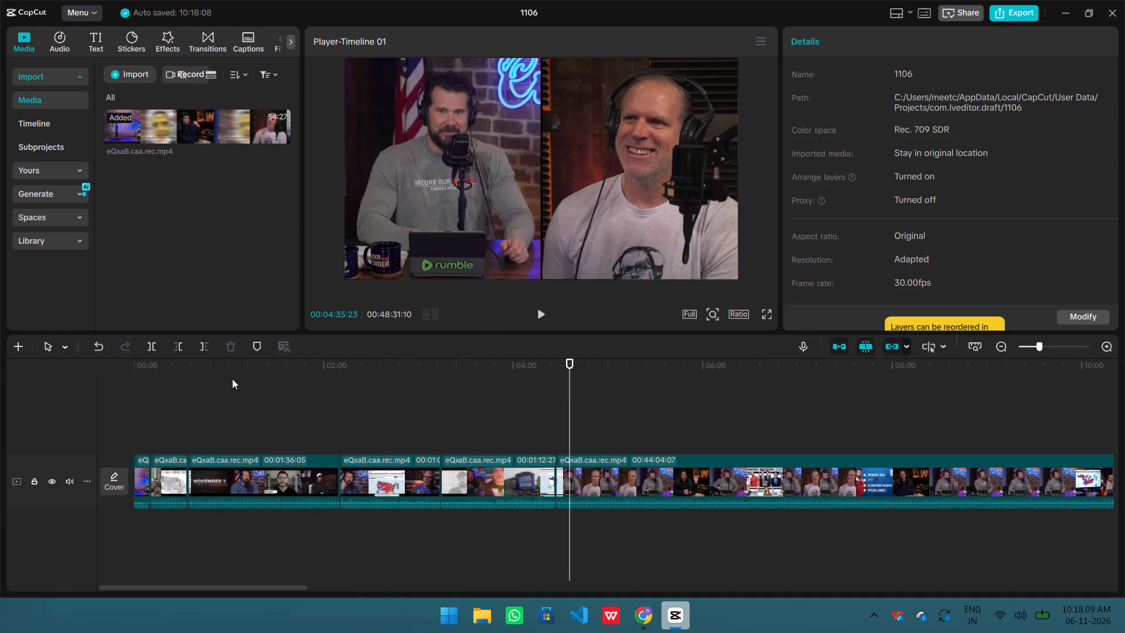
Skim the footage from 00:04:35:23 to about 00:04:47, looking for the next promo segment or title card.
key("shift+Right")
key("space")
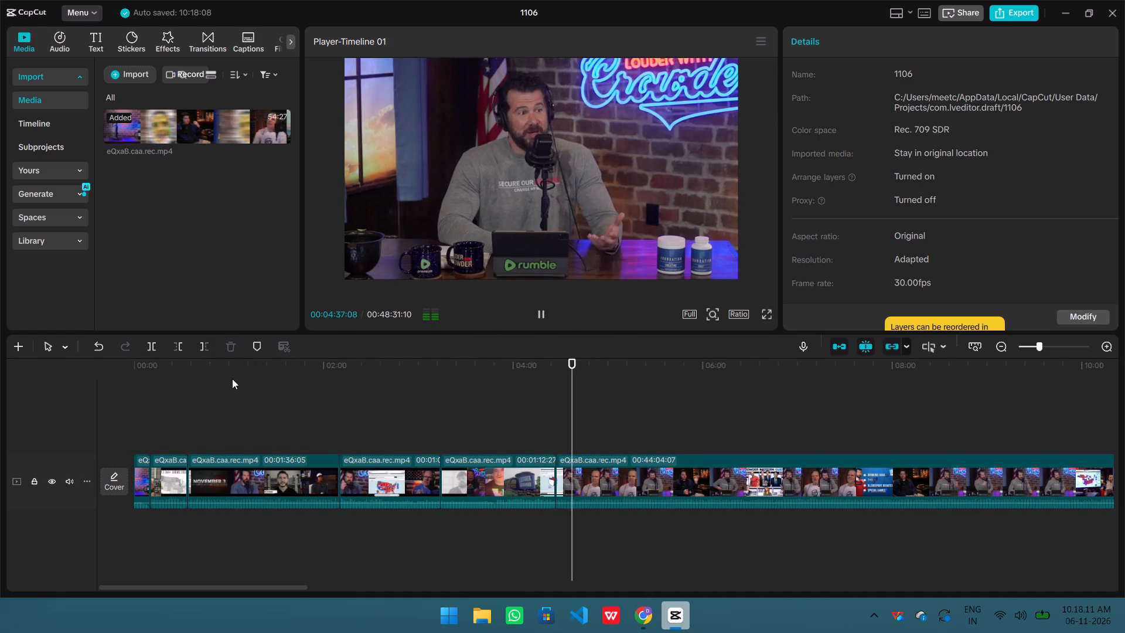
key("shift+Right")
key("shift+Right")
key("shift+Right")
key("shift+Right")
key("shift+Right")
key("shift+Right")
key("shift+Right")
key("shift+Right")
key("shift+Right")
key("shift+Right")
key("shift+Right")
key("shift+Right")
key("shift+Right")
key("shift+Right")
key("shift+Right")
key("shift+Right")
key("shift+Right")
key("shift+Right")
key("shift+Right")
key("shift+Right")
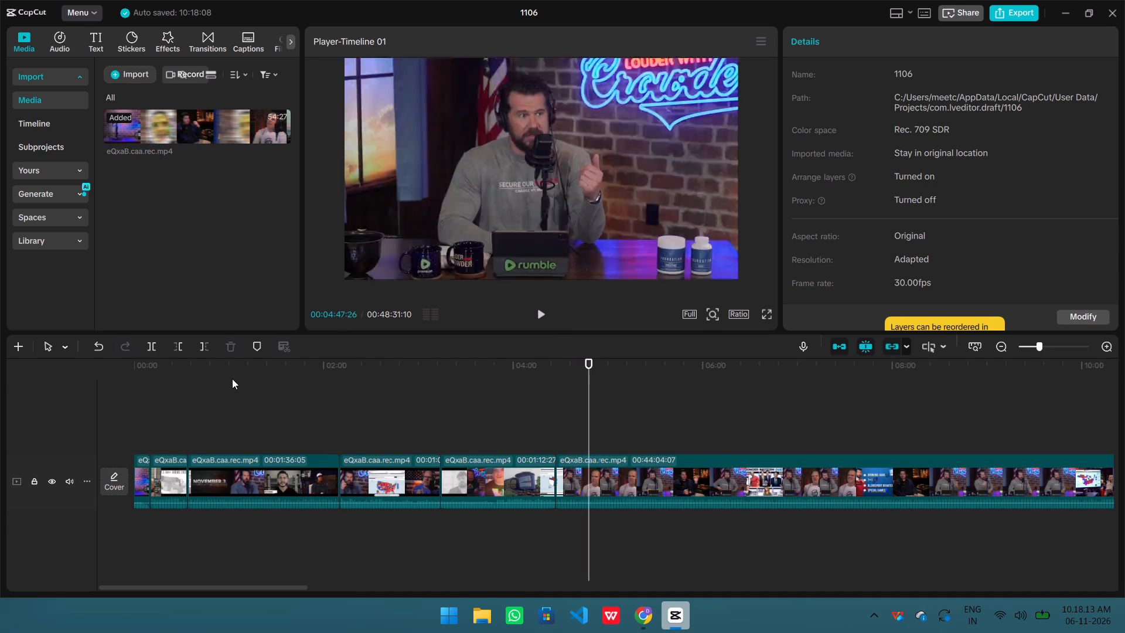
Split the last clip at 00:04:43:00, on the blurred transition leading into the next MIDTERM ELECTION LIVE STREAM card.
key("shift+Left")
key("shift+Left")
key("shift+Left")
key("shift+Left")
key("shift+Left")
key("shift+Left")
key("shift+Left")
key("shift+Left")
key("shift+Left")
key("shift+Left")
key("shift+Left")
key("shift+Left")
key("shift+Left")
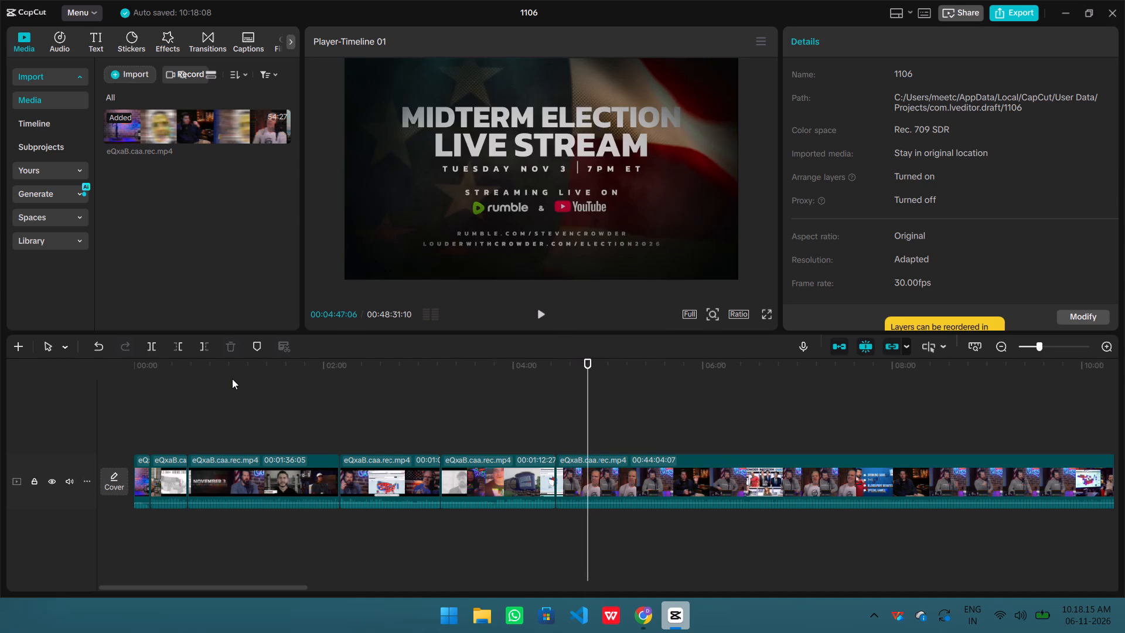
key("shift+Left")
key("shift+Left")
key("shift+Left")
key("shift+Left")
key("shift+Left")
key("shift+Left")
key("shift+Left")
key("shift+Left")
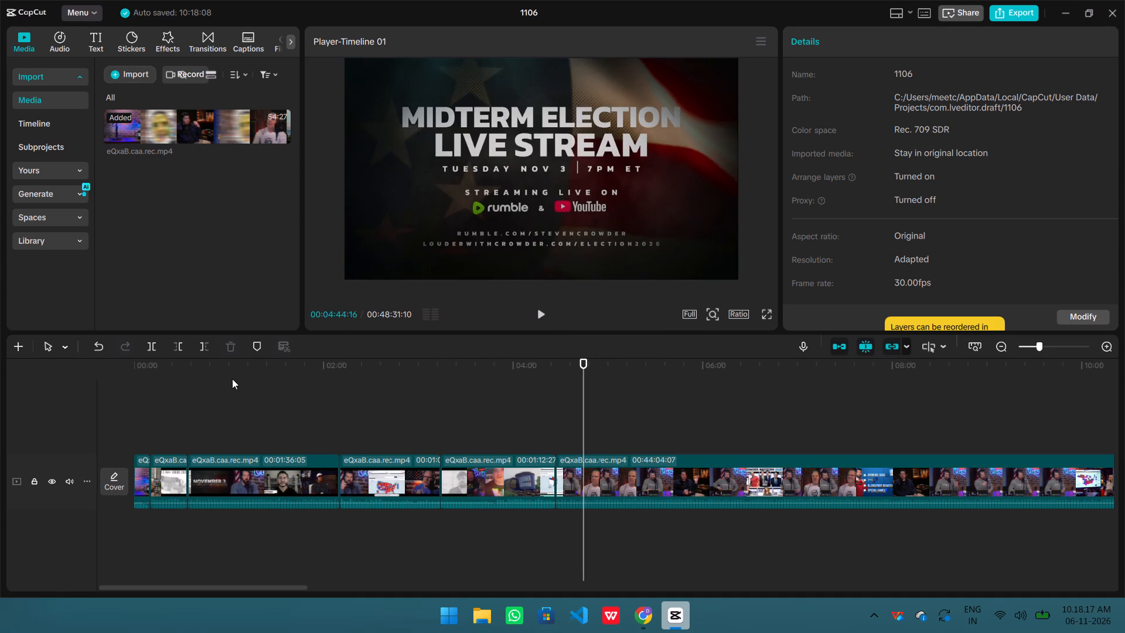
key("shift+Left")
key("shift+Left")
key("shift+Left")
key("shift+Left")
key("shift+Left")
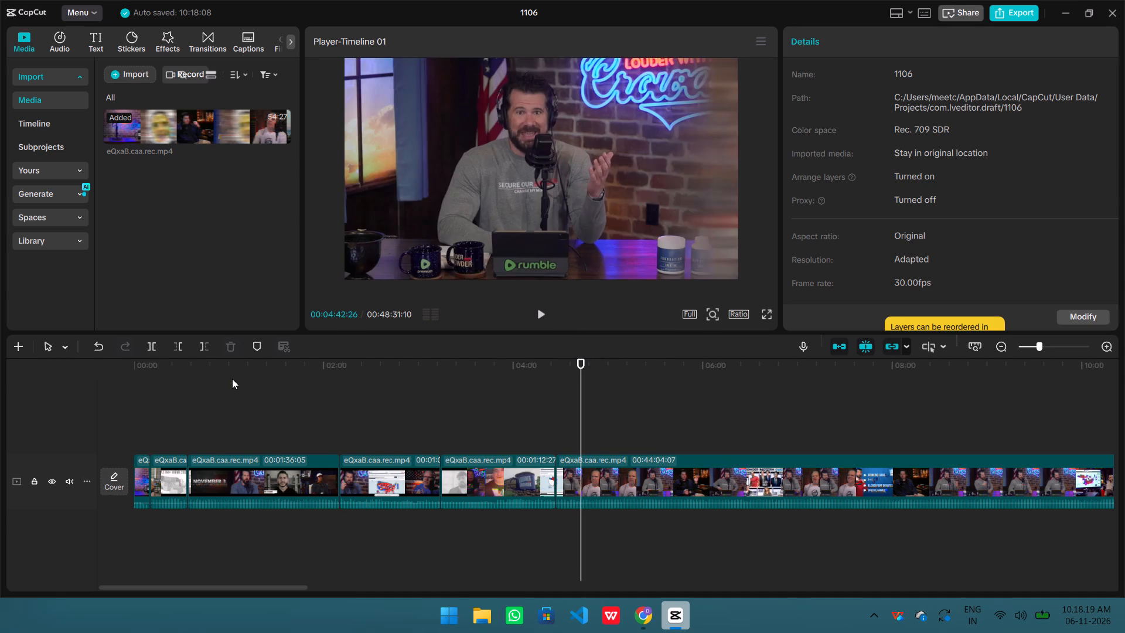
key("shift+Right")
key("shift+Left")
key("Right")
key("Right")
key("Right")
key("Right")
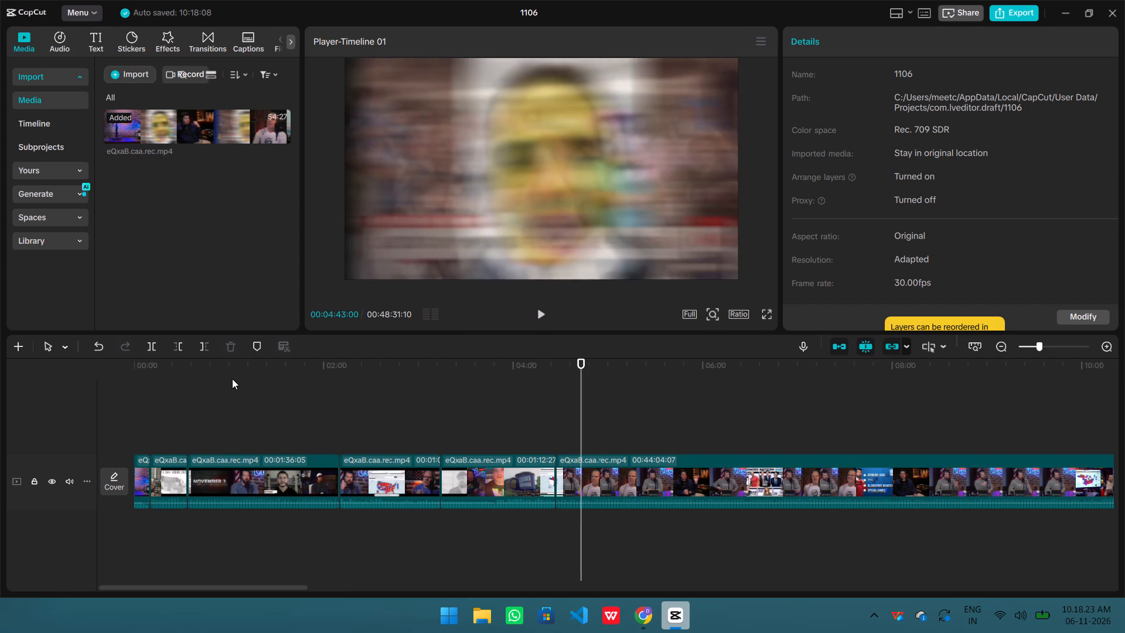
key("Right")
key("Right")
key("Left")
key("Left")
left_click(155, 349)
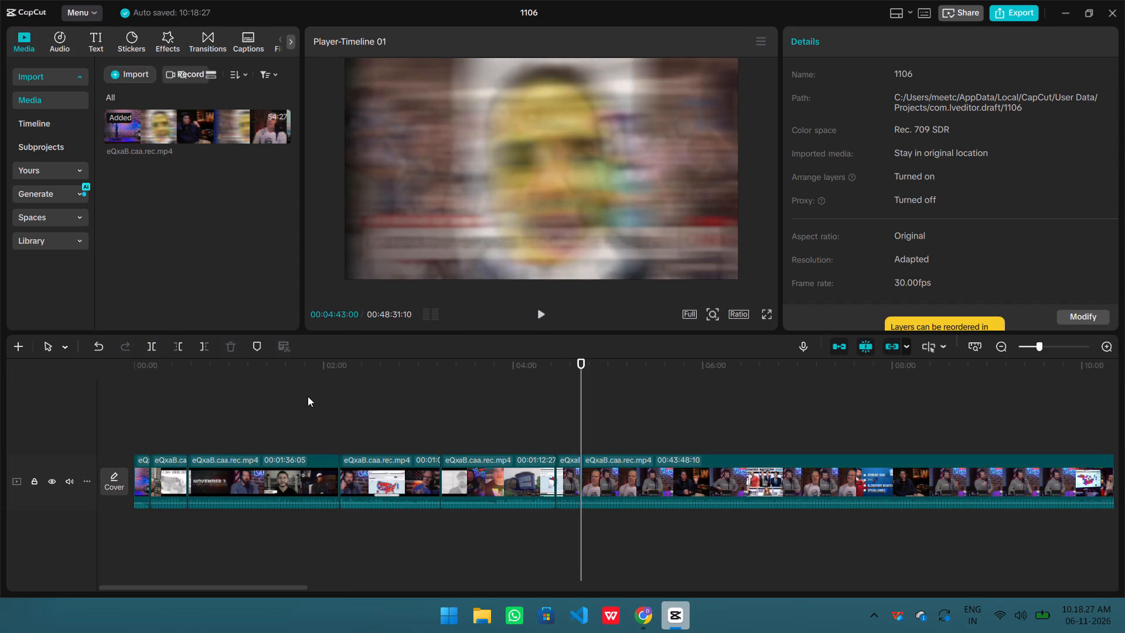
Split the last clip again at 00:04:47:08, on the blurred transition where the MIDTERM ELECTION LIVE STREAM card ends.
key("Right")
key("Right")
key("Right")
key("Right")
key("Right")
key("Right")
key("Right")
key("Right")
key("Right")
key("Right")
key("Right")
key("Right")
key("Right")
key("Right")
key("Right")
key("Right")
key("Right")
key("Right")
key("Right")
key("Right")
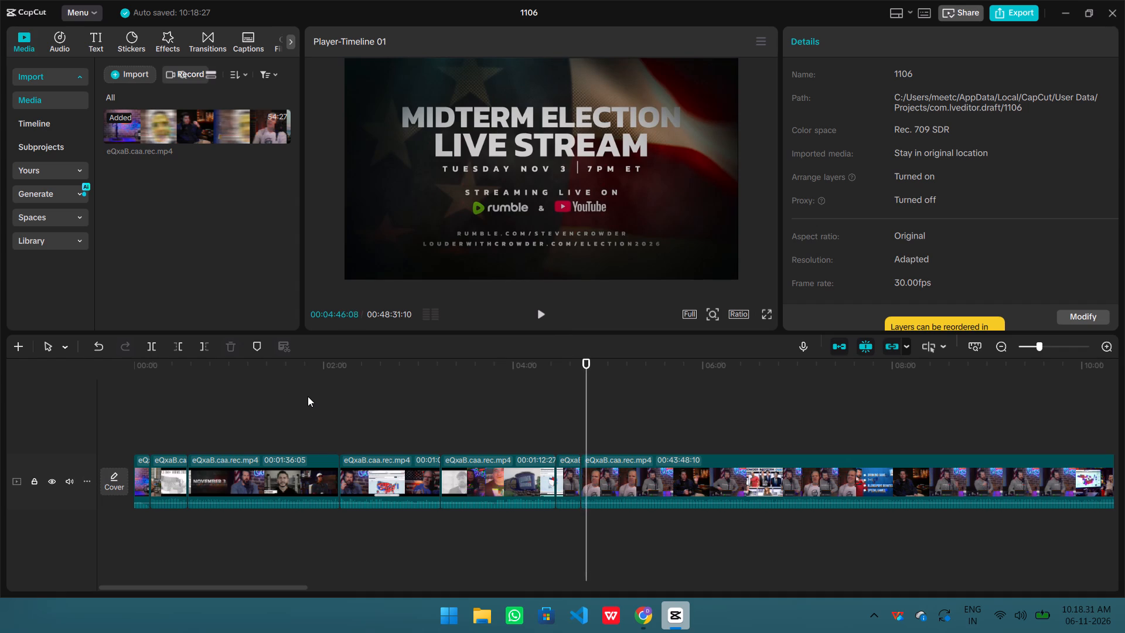
key("Left")
key("Left")
key("Left")
key("Left")
key("Left")
key("Left")
key("Left")
key("Left")
key("Left")
key("Left")
key("Left")
key("Left")
key("Left")
key("Left")
key("Left")
key("Left")
key("Left")
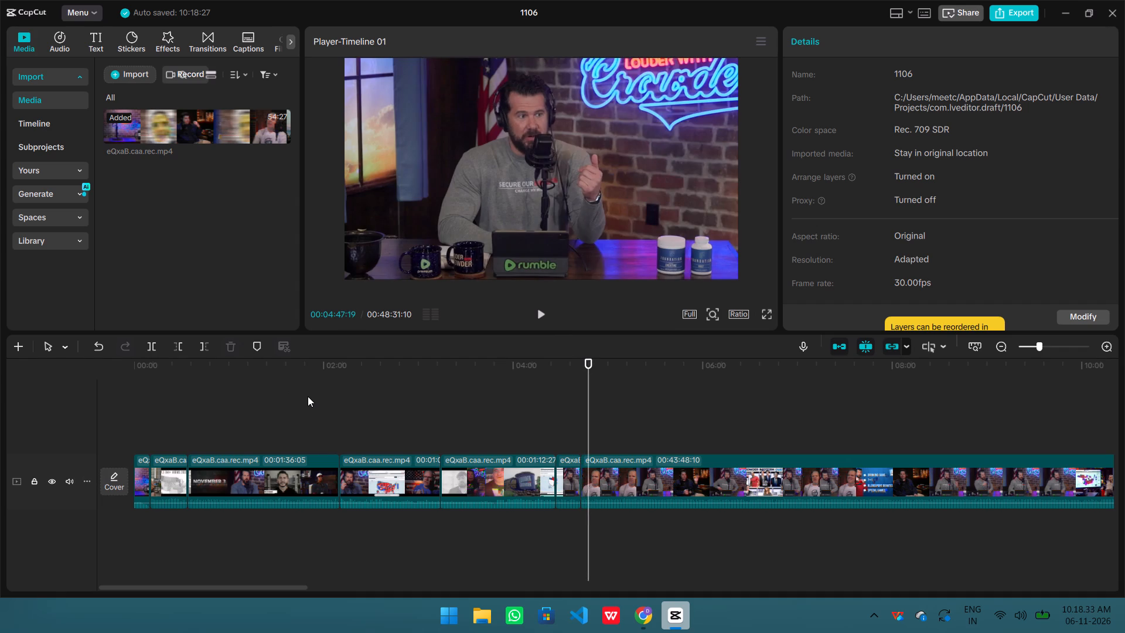
key("Right")
key("Right")
key("Right")
key("Right")
key("Right")
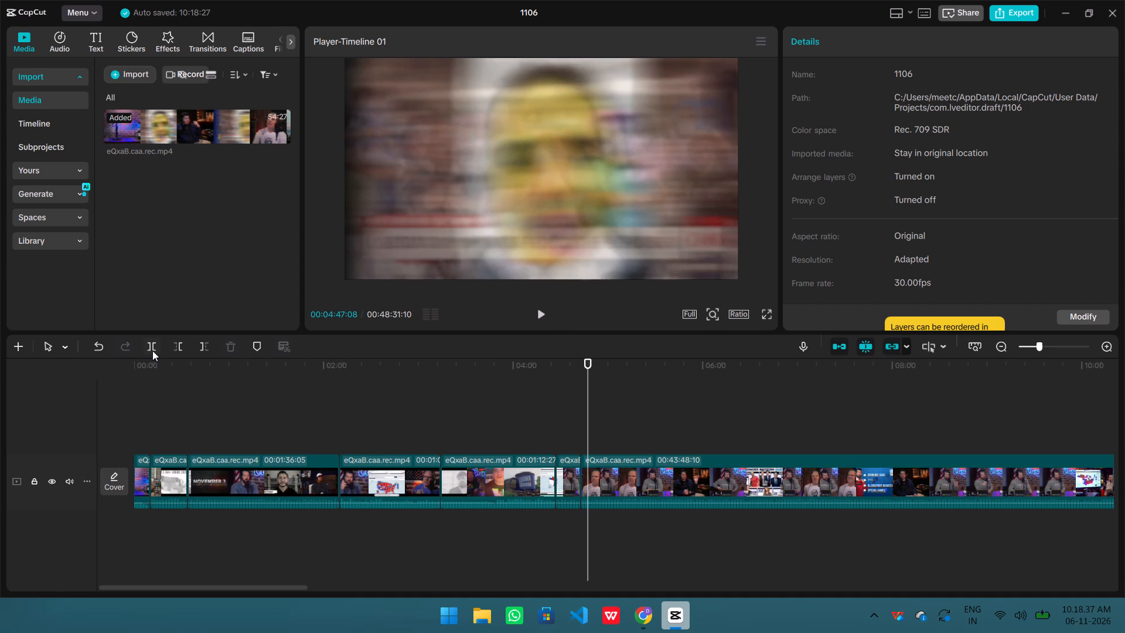
left_click(149, 348)
Delete the short MIDTERM ELECTION LIVE STREAM segment between 00:04:43:00 and 00:04:47:08.
left_click(583, 468)
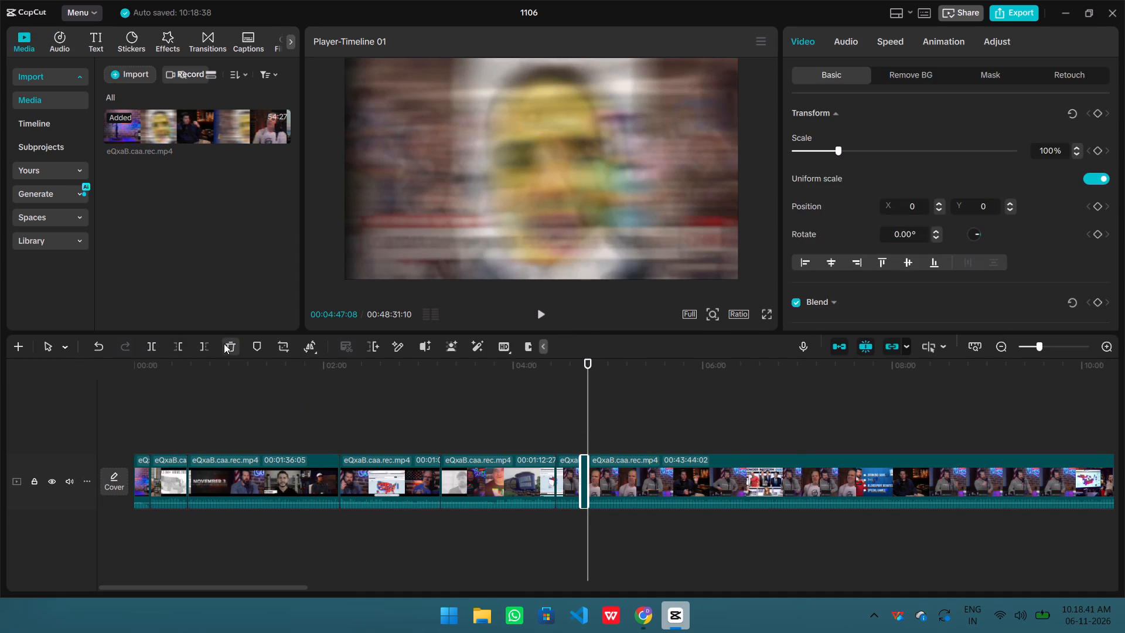
left_click(223, 343)
Skim the footage from 00:04:47:08 to about 00:06:40, looking for the next promo segment or title card.
key("Right")
key("Right")
key("Right")
key("Right")
key("Right")
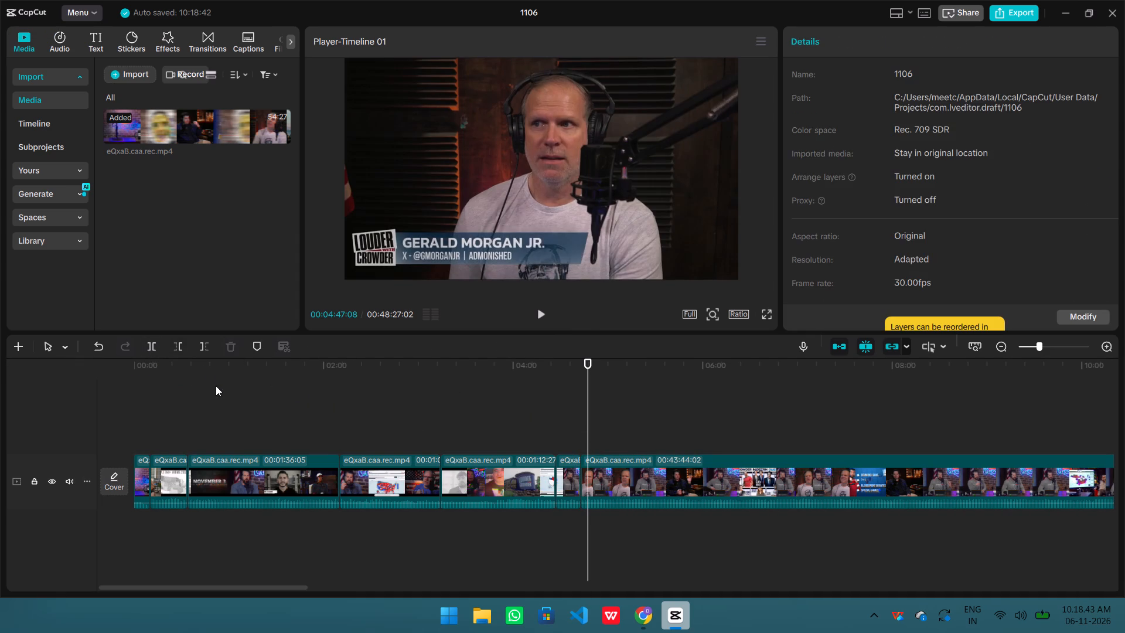
key("shift+Right")
key("shift+Right")
key("shift+Right")
key("shift+Right")
key("shift+Right")
key("shift+Right")
key("shift+Right")
key("shift+Right")
key("shift+Right")
key("shift+Right")
key("shift+Right")
key("shift+Right")
key("shift+Right")
key("shift+Right")
key("shift+Right")
key("shift+Right")
key("shift+Right")
key("shift+Right")
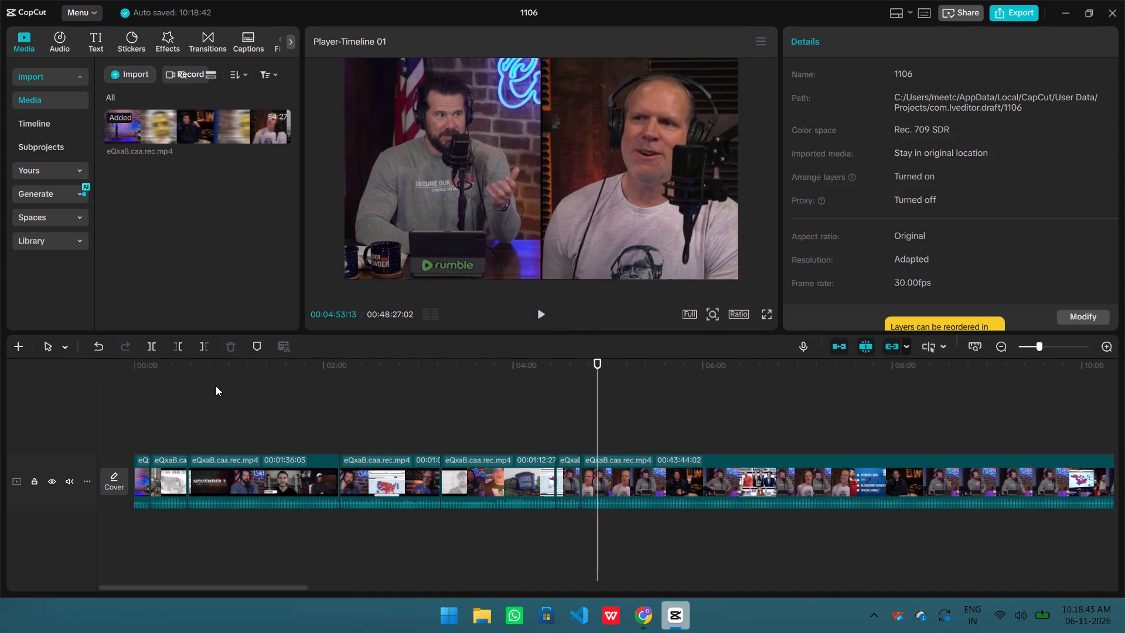
key("shift+Right")
key("shift+Right")
key("shift+Right")
key("shift+Right")
key("shift+Right")
key("shift+Right")
key("shift+Right")
key("shift+Right")
key("shift+Right")
key("shift+Right")
key("shift+Right")
key("shift+Right")
key("shift+Right")
key("shift+Right")
key("shift+Right")
key("shift+Right")
key("shift+Right")
key("shift+Right")
key("shift+Right")
key("shift+Right")
key("shift+Right")
key("shift+Right")
key("shift+Right")
key("shift+Right")
key("shift+Right")
key("shift+Right")
key("shift+Right")
key("shift+Right")
key("shift+Right")
key("shift+Right")
key("shift+Right")
key("shift+Right")
key("shift+Right")
key("shift+Right")
key("shift+Right")
key("shift+Right")
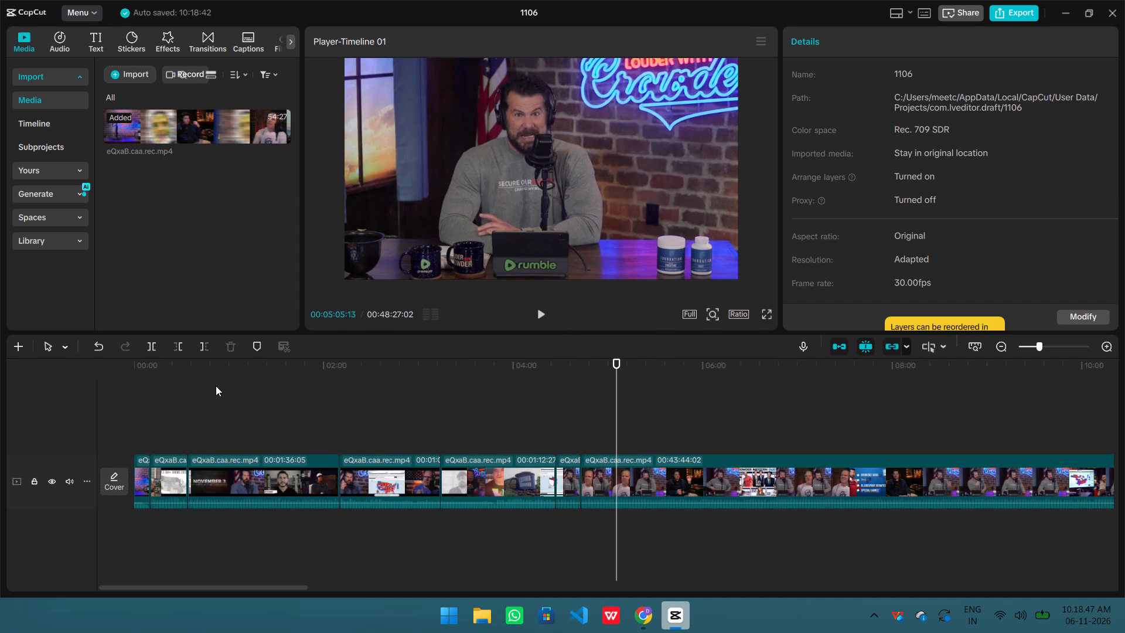
key("shift+Right")
key("shift+Right")
key("shift+Right")
key("shift+Right")
key("shift+Right")
key("shift+Right")
key("shift+Right")
key("shift+Right")
key("shift+Right")
key("shift+Right")
key("shift+Right")
key("shift+Right")
key("shift+Right")
key("shift+Right")
key("shift+Right")
key("shift+Right")
key("shift+Right")
key("shift+Right")
key("shift+Right")
key("shift+Right")
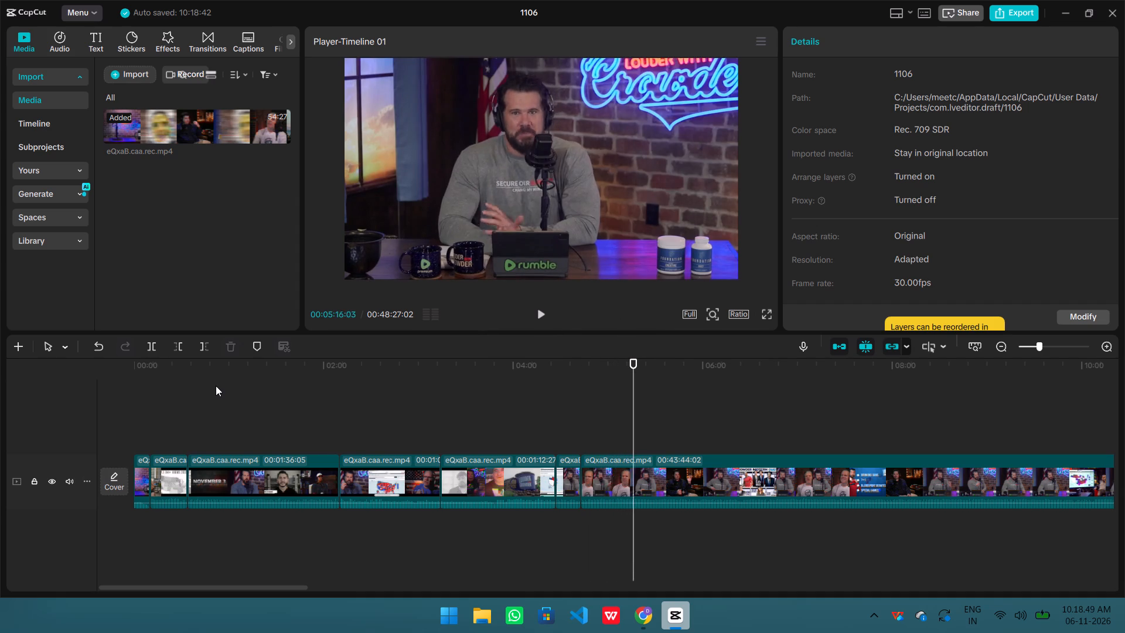
key("shift+Right")
key("shift+Right")
key("shift+Right")
key("shift+Right")
key("shift+Right")
key("shift+Right")
key("shift+Right")
key("shift+Right")
key("shift+Right")
key("shift+Right")
key("shift+Right")
key("shift+Right")
key("shift+Right")
key("shift+Right")
key("shift+Right")
key("shift+Right")
key("shift+Right")
key("shift+Right")
key("shift+Right")
key("shift+Right")
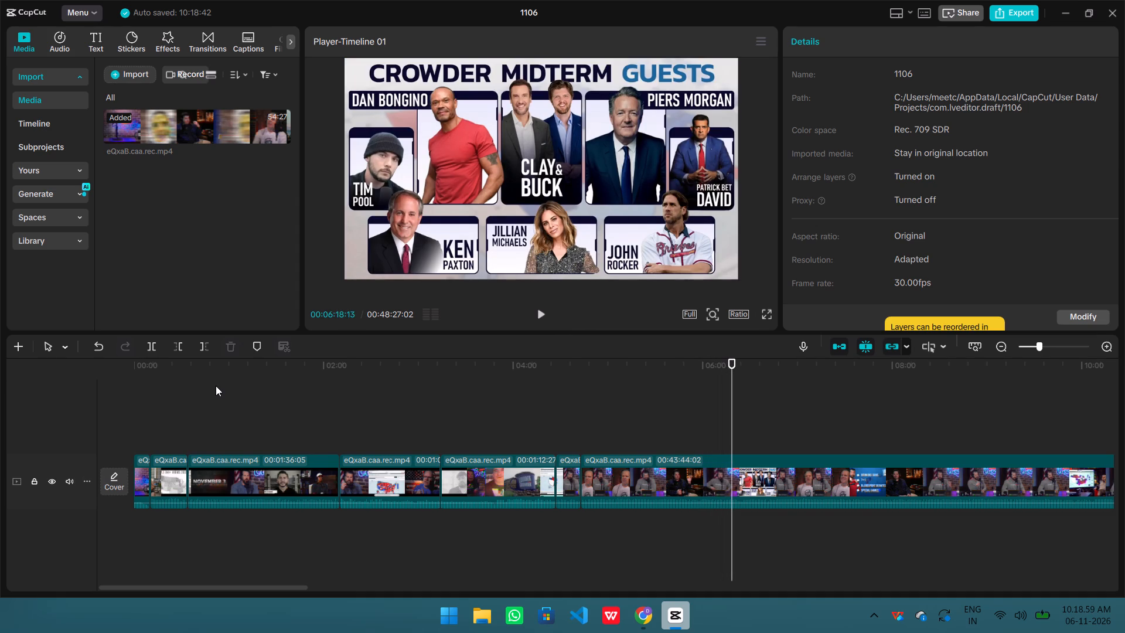
key("shift+Right")
key("shift+Right")
key("shift+Right")
key("shift+Right")
key("shift+Right")
key("shift+Right")
key("shift+Right")
key("shift+Right")
key("shift+Right")
key("shift+Right")
key("shift+Right")
key("shift+Right")
key("shift+Right")
key("shift+Right")
key("shift+Right")
key("shift+Right")
key("shift+Right")
key("shift+Right")
key("shift+Right")
key("shift+Right")
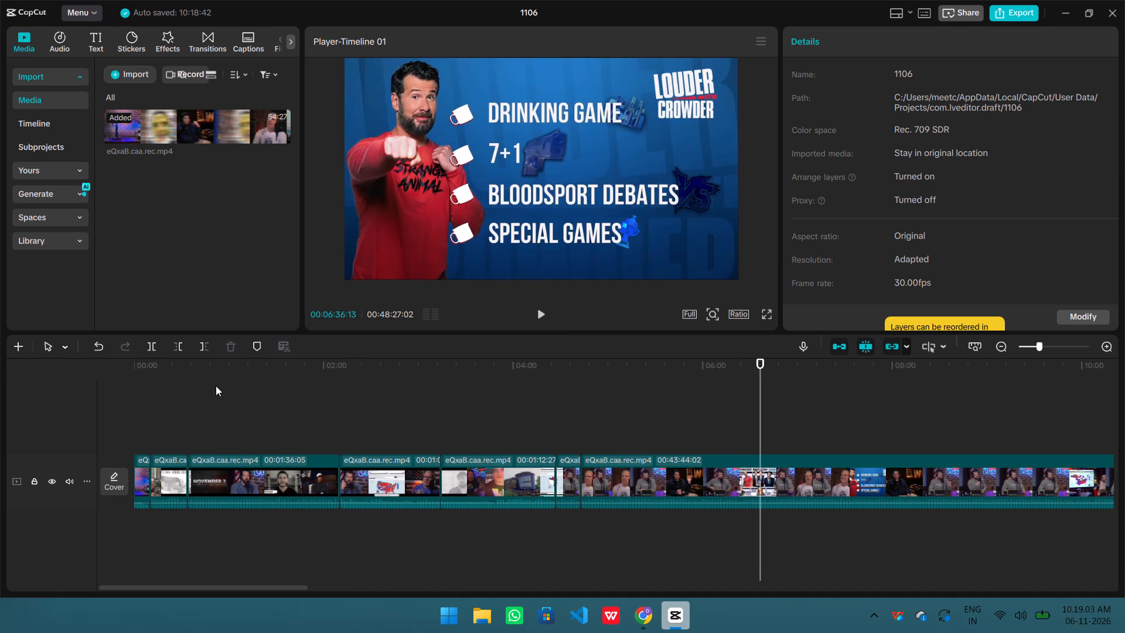
Split the last clip at 00:06:34:13, just before the DRINKING GAME / 7+1 / BLOODSPORT DEBATES promo card appears.
key("shift+Left")
key("shift+Left")
key("shift+Left")
key("shift+Left")
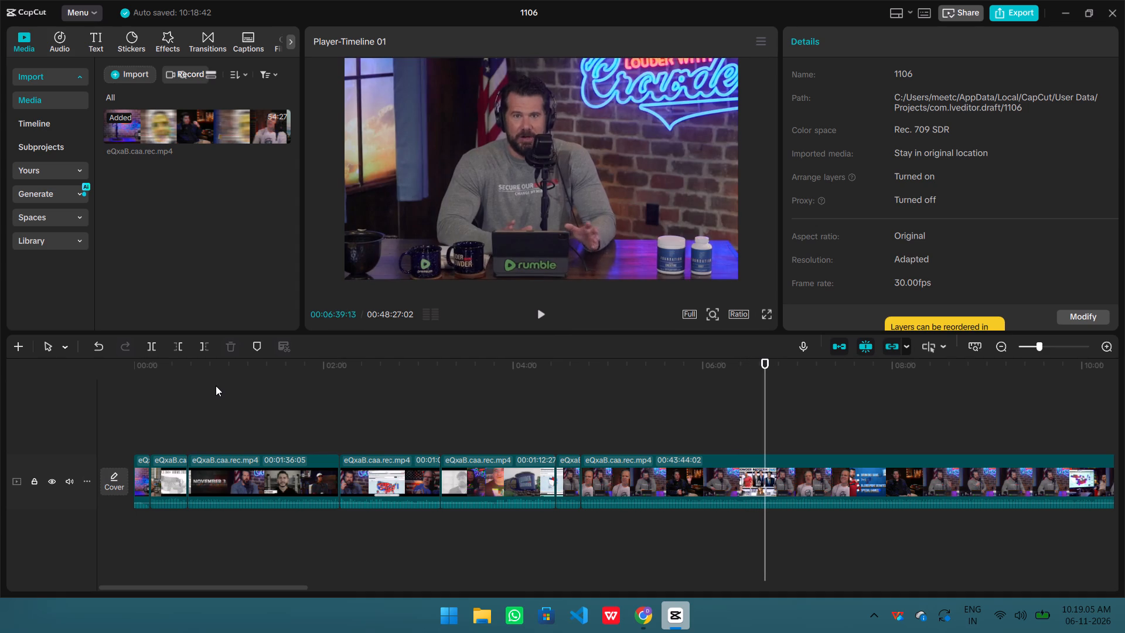
key("shift+Left")
key("shift+Left")
key("shift+Left")
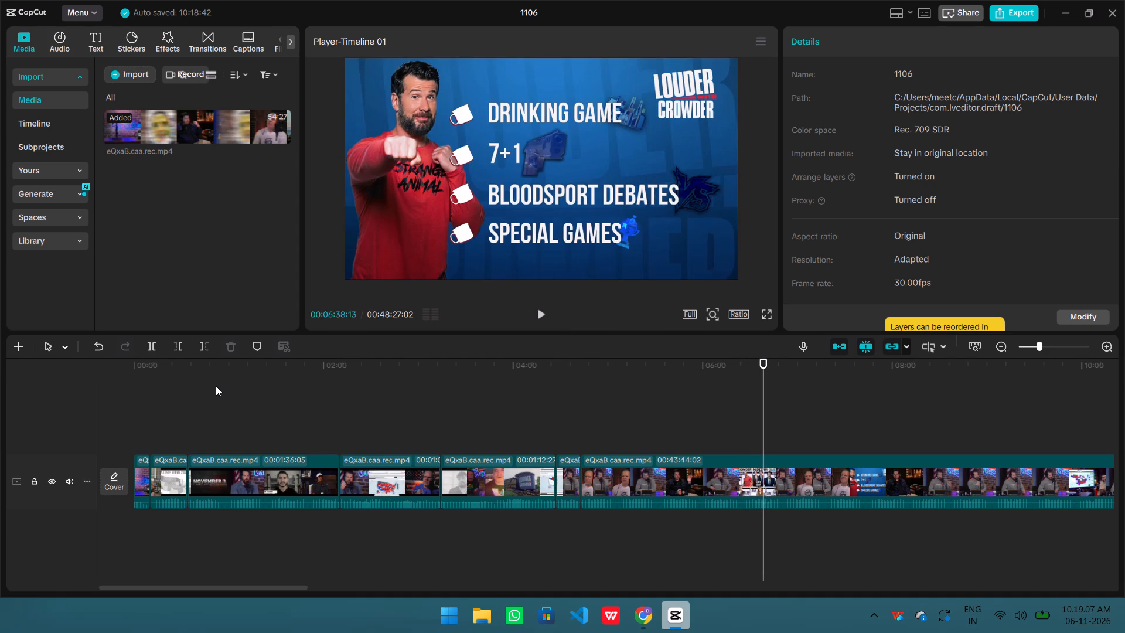
key("shift+Left")
key("shift+Left")
key("shift+Left")
key("shift+Left")
key("shift+Left")
key("shift+Left")
key("shift+Left")
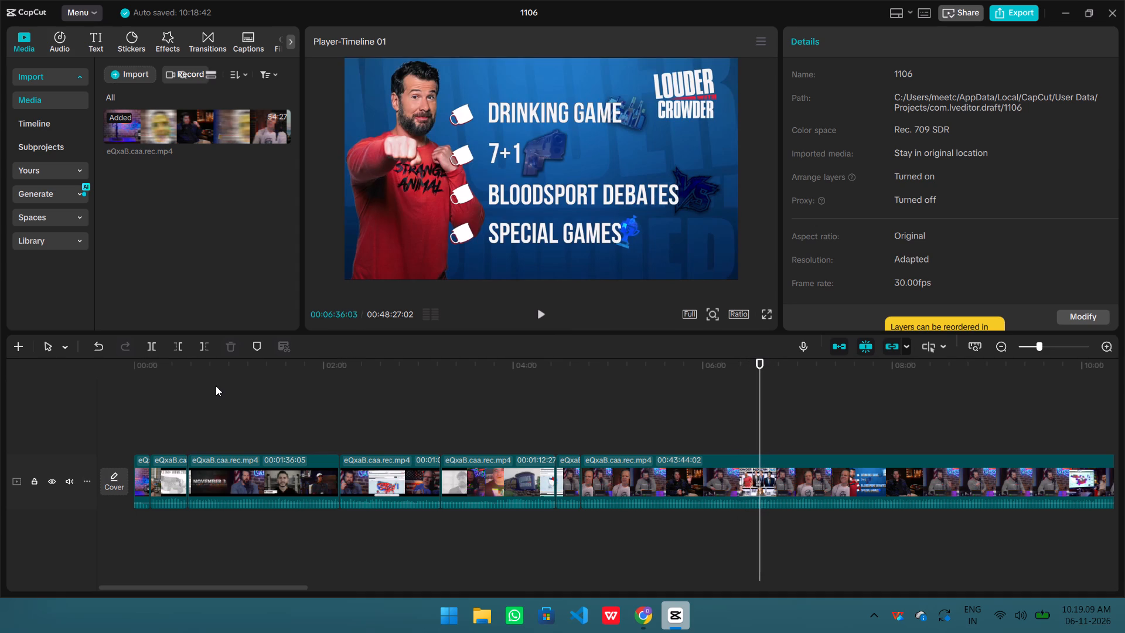
key("shift+Left")
key("shift+Left")
key("shift+Left")
key("shift+Left")
key("shift+Left")
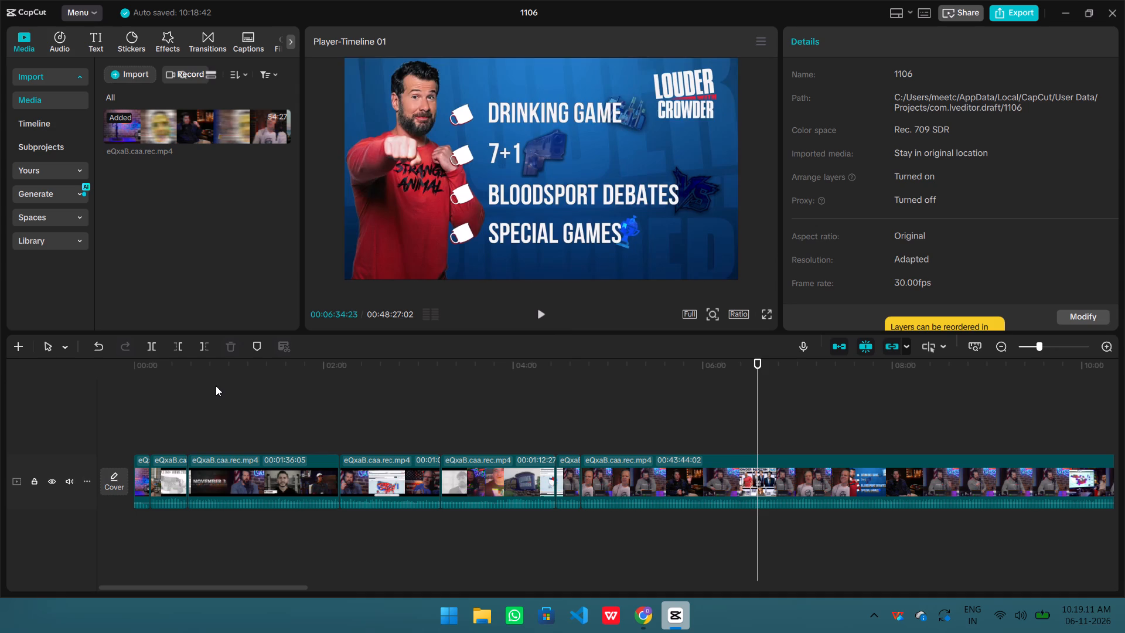
key("shift+Right")
key("shift+Left")
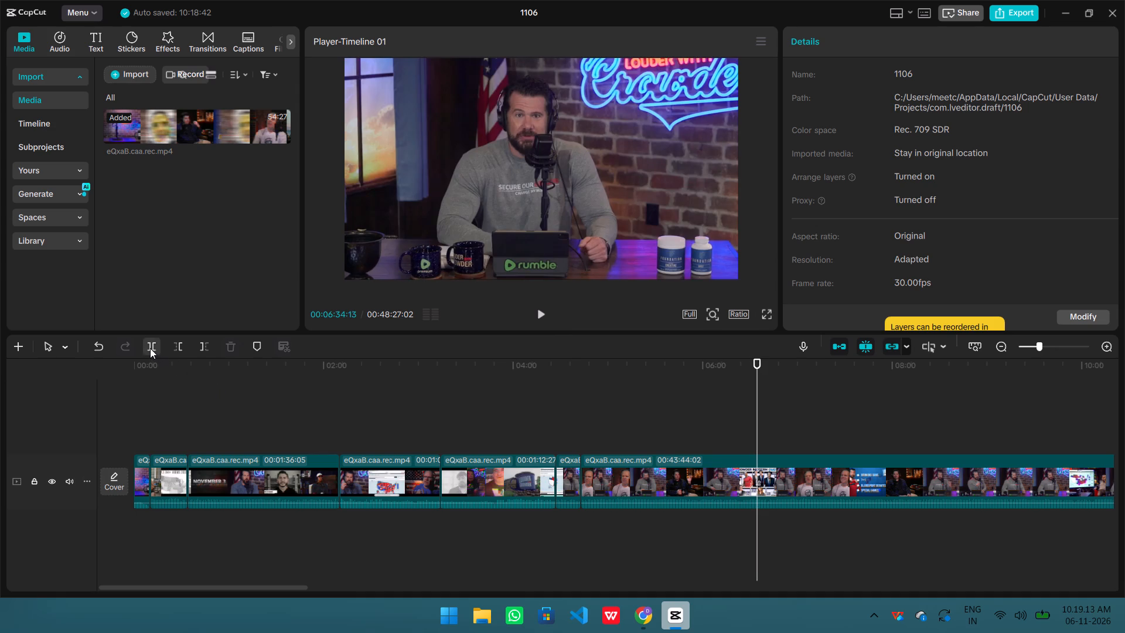
left_click(149, 348)
Split the last clip again at 00:06:39:16, where the promo card ends and the host is back on screen.
key("shift+Right")
key("shift+Right")
key("shift+Right")
key("shift+Right")
key("shift+Right")
key("shift+Right")
key("shift+Right")
key("shift+Right")
key("shift+Right")
key("shift+Right")
key("shift+Right")
key("shift+Right")
key("shift+Right")
key("shift+Right")
key("shift+Right")
key("shift+Right")
key("shift+Right")
key("shift+Right")
key("shift+Right")
key("shift+Right")
key("shift+Right")
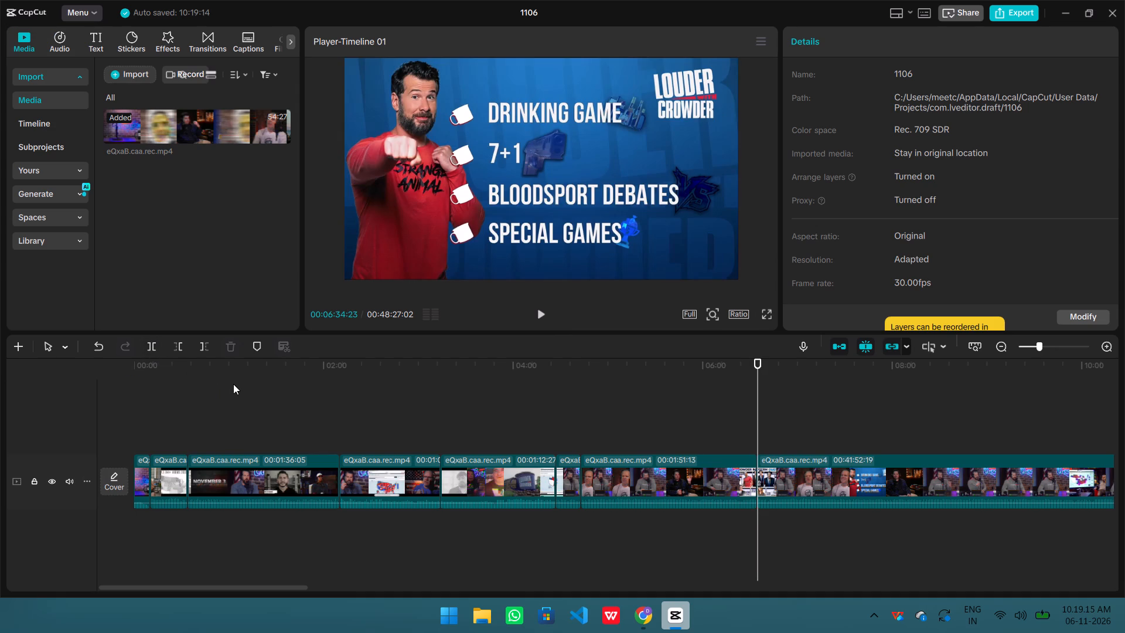
key("shift+Left")
key("shift+Left")
key("shift+Left")
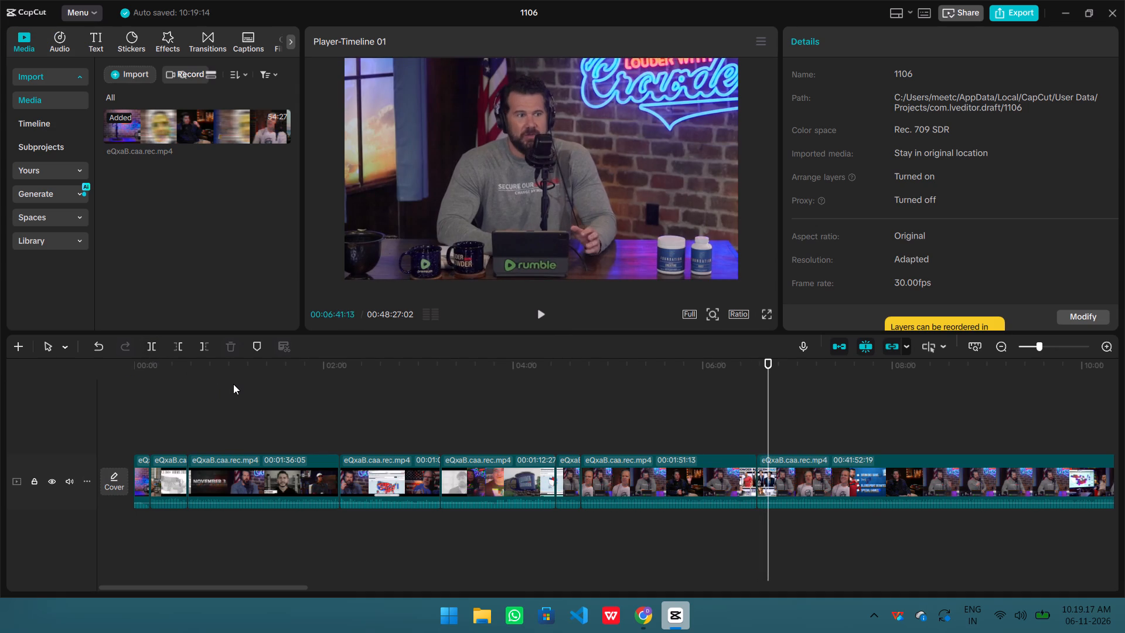
key("shift+Left")
key("shift+Left")
key("shift+Left")
key("Left")
key("Left")
key("Left")
key("Left")
key("Left")
key("Left")
key("Left")
key("Left")
key("Left")
key("Left")
key("Left")
key("Left")
key("Left")
key("Left")
key("Left")
key("Left")
key("Left")
key("Left")
key("Left")
key("Left")
key("Left")
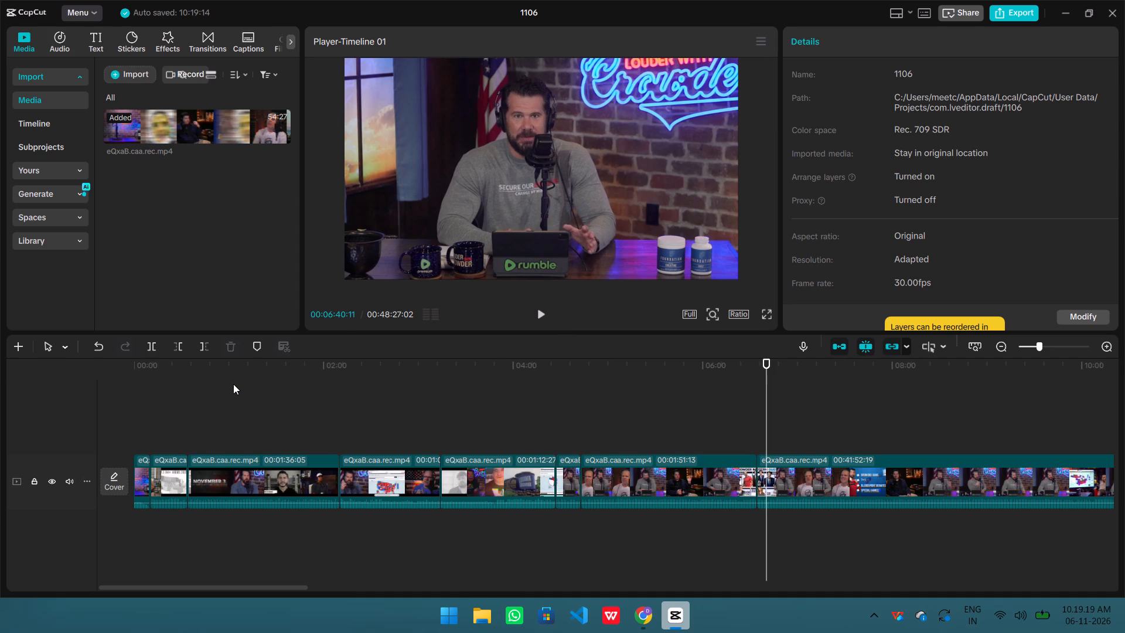
key("Right")
key("Right")
key("Right")
key("Right")
key("Right")
key("Right")
key("Right")
key("Right")
key("Right")
key("Right")
key("Right")
key("Right")
key("Right")
key("Right")
key("Right")
key("Right")
key("Right")
key("Right")
key("Right")
key("Right")
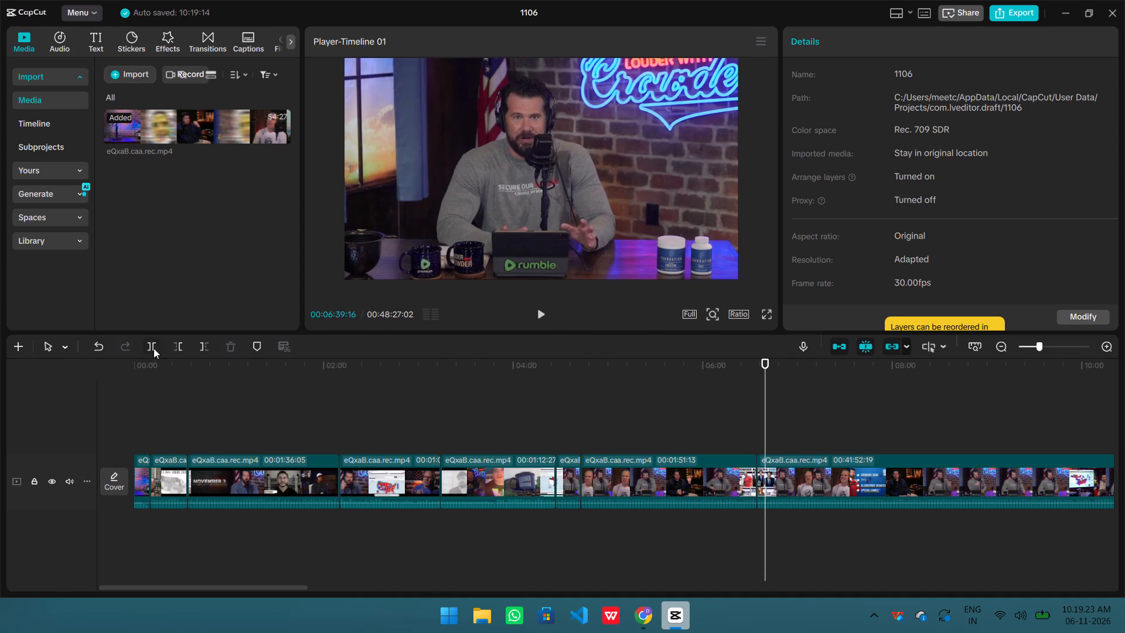
left_click(154, 348)
Delete the short promo card segment between 00:06:34:13 and 00:06:39:16.
left_click(761, 472)
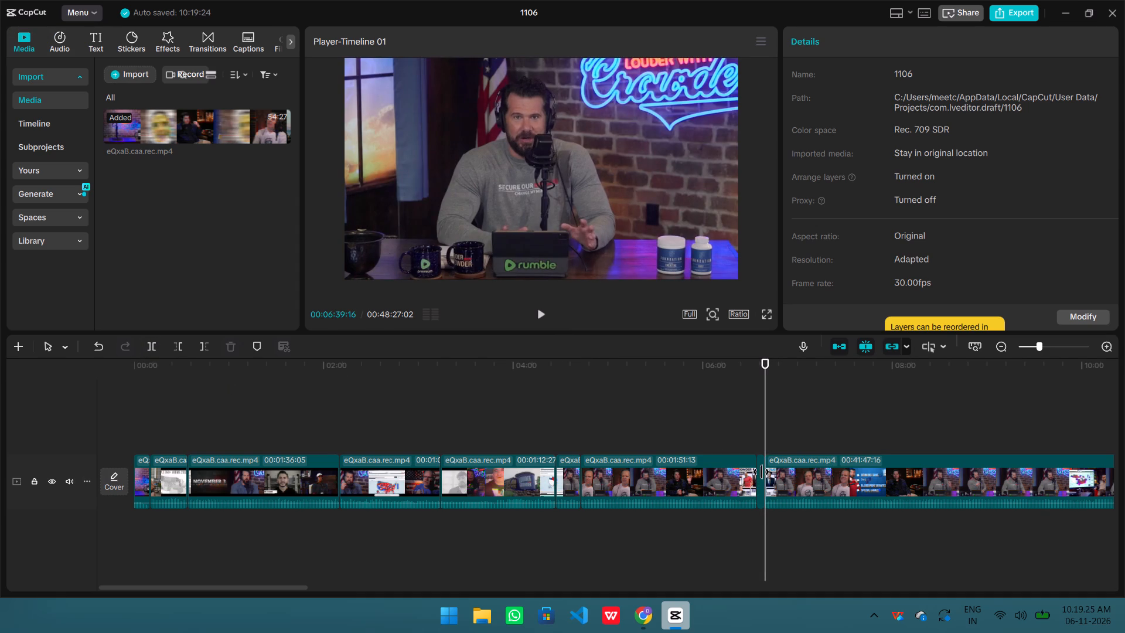
left_click(230, 350)
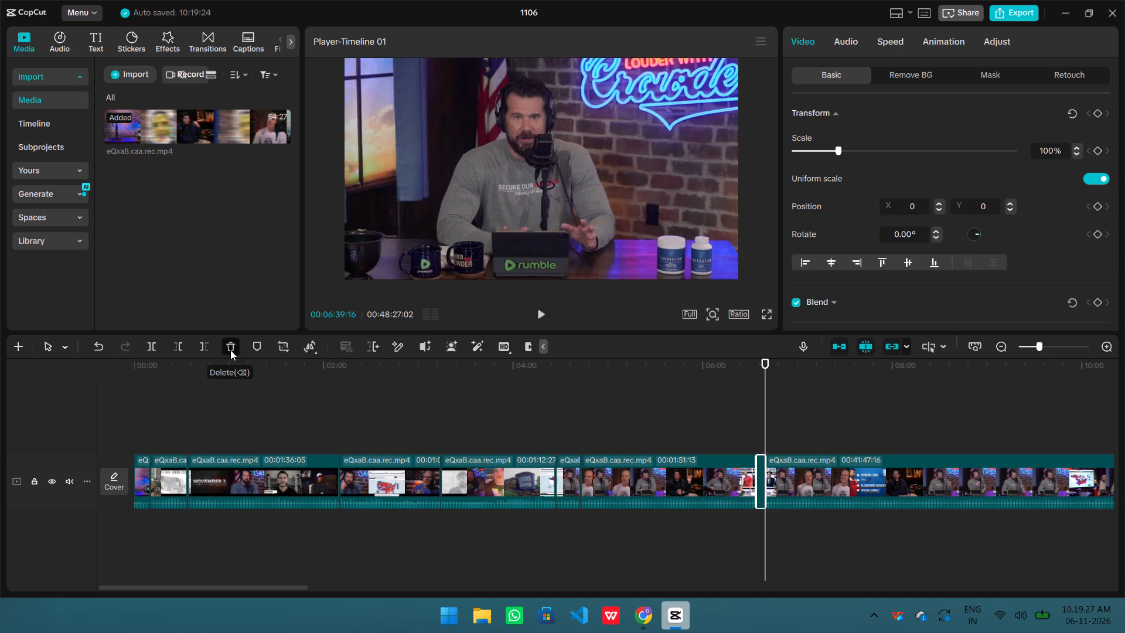
Skim the footage from 00:06:34:13 to past 00:07:26, looking for the next promo card.
key("shift+Right")
key("shift+Right")
key("shift+Right")
key("shift+Right")
key("shift+Right")
key("shift+Right")
key("shift+Right")
key("shift+Right")
key("shift+Right")
key("shift+Right")
key("shift+Right")
key("shift+Right")
key("shift+Right")
key("shift+Right")
key("shift+Right")
key("shift+Right")
key("shift+Right")
key("shift+Right")
key("shift+Right")
key("shift+Right")
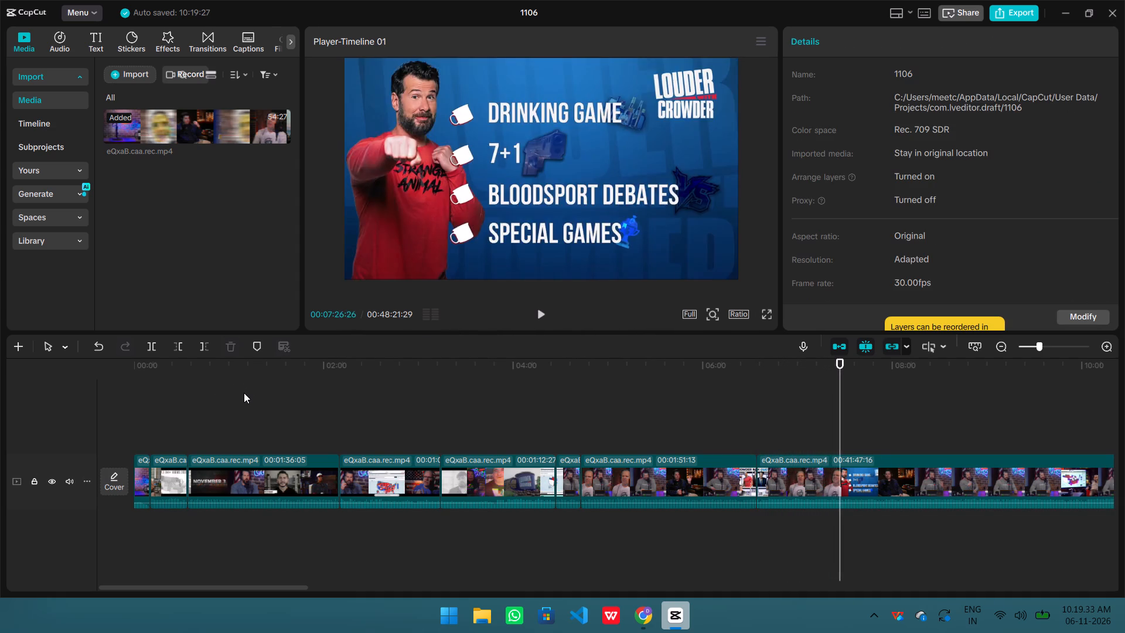
Split the last clip at 00:07:22:11, where the DRINKING GAME / 7+1 / BLOODSPORT DEBATES promo card wipes in over the host.
key("shift+Left")
key("shift+Left")
key("shift+Left")
key("shift+Left")
key("shift+Left")
key("shift+Left")
key("shift+Left")
key("shift+Left")
key("shift+Left")
key("shift+Left")
key("shift+Left")
key("shift+Left")
key("shift+Left")
key("shift+Left")
key("shift+Left")
key("shift+Left")
key("shift+Left")
key("shift+Left")
key("shift+Left")
key("shift+Left")
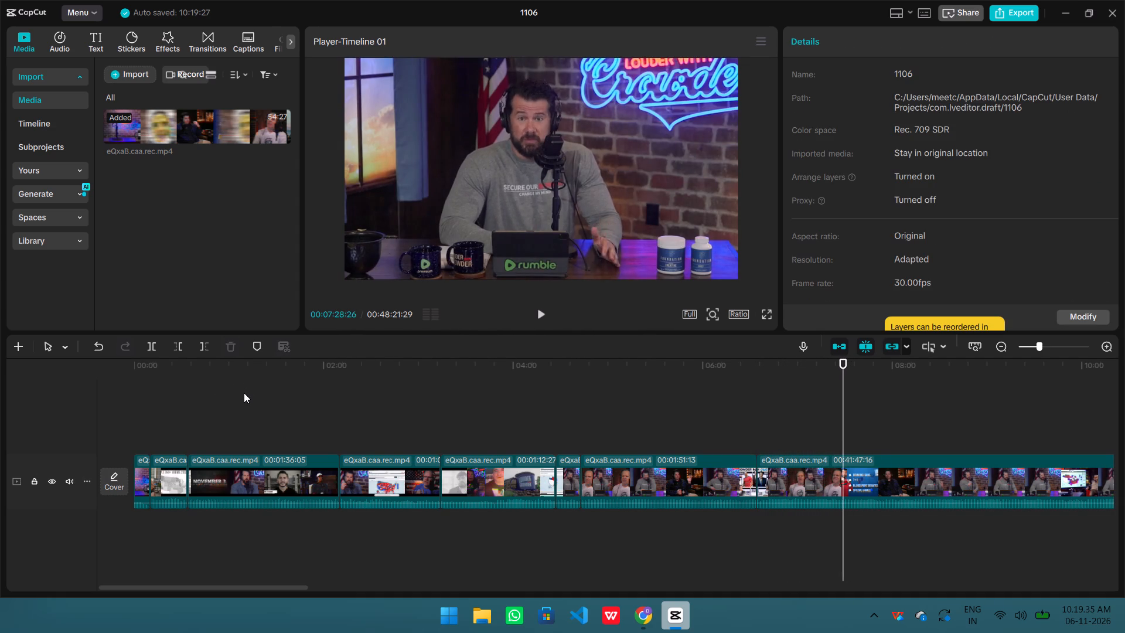
key("shift+Left")
key("shift+Left")
key("shift+Left")
key("shift+Left")
key("shift+Left")
key("shift+Left")
key("shift+Left")
key("shift+Left")
key("shift+Left")
key("shift+Left")
key("shift+Left")
key("shift+Left")
key("shift+Left")
key("shift+Left")
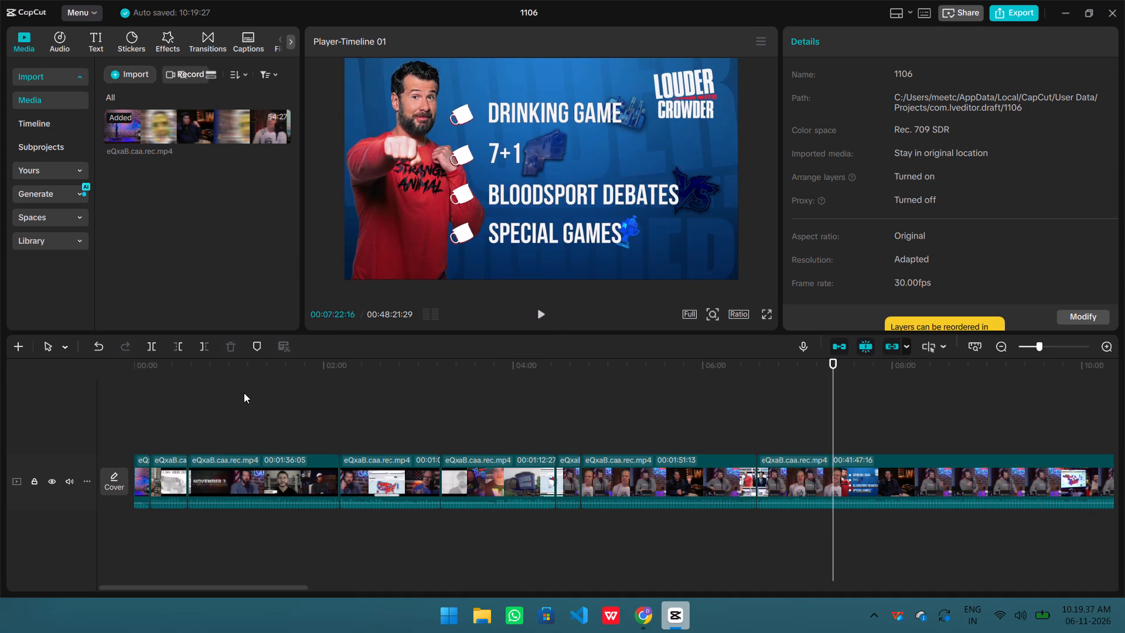
key("shift+Left")
key("shift+Left")
key("shift+Right")
key("shift+Right")
key("Left")
key("Left")
key("Left")
key("Left")
key("Left")
key("Left")
key("Left")
key("Left")
key("Left")
key("Left")
key("Left")
key("Left")
key("Left")
key("Right")
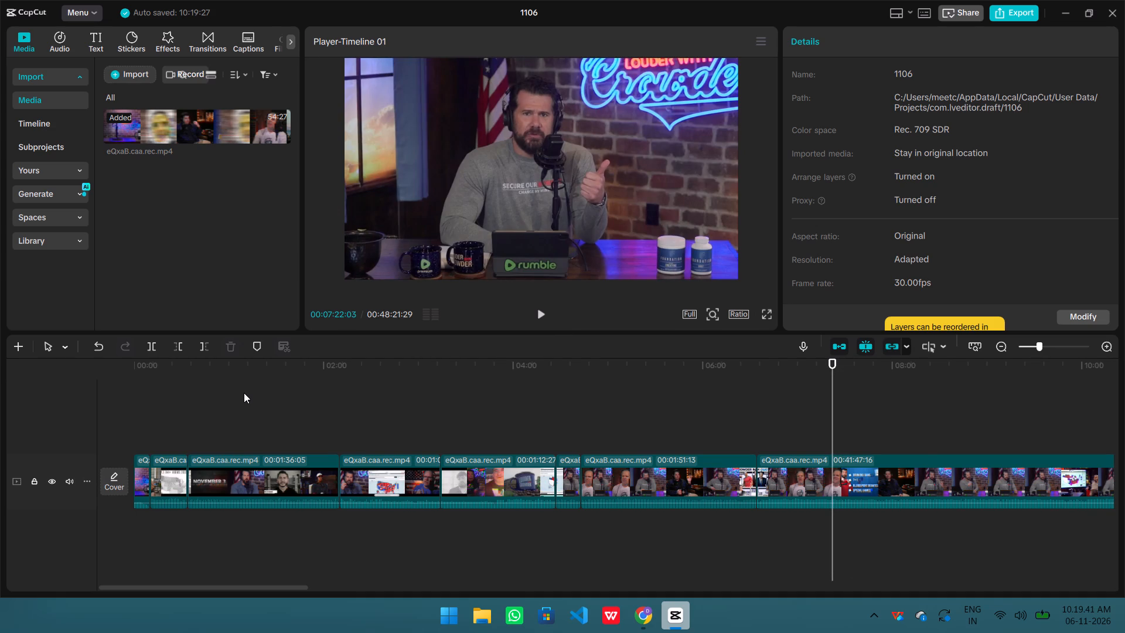
key("Right")
key("Right")
key("Right")
key("Right")
key("Right")
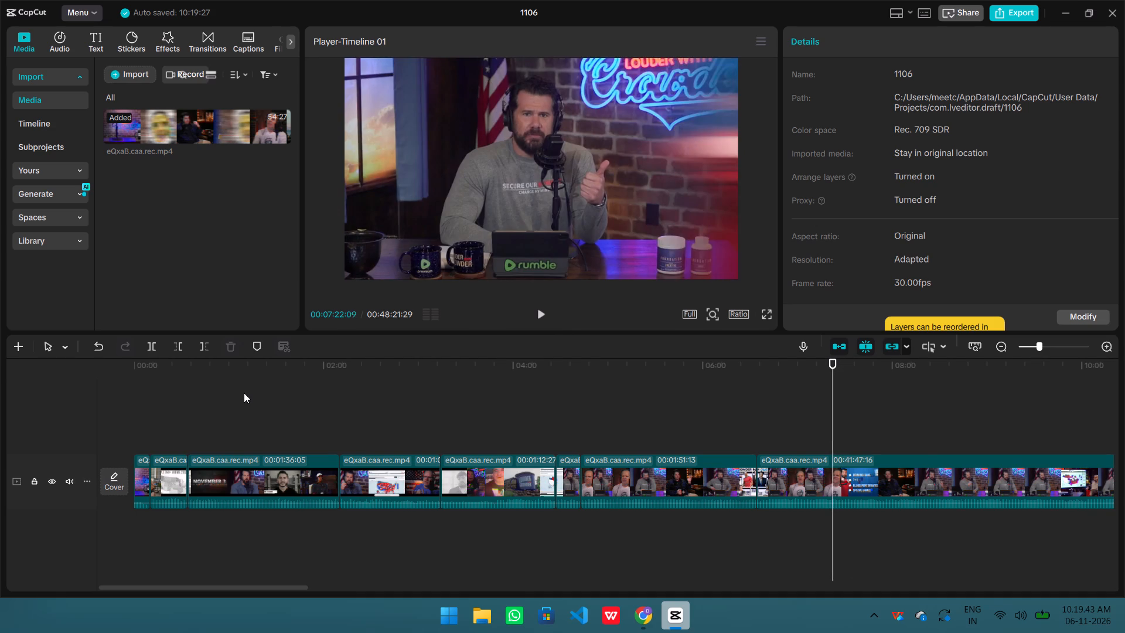
key("Right")
key("Right")
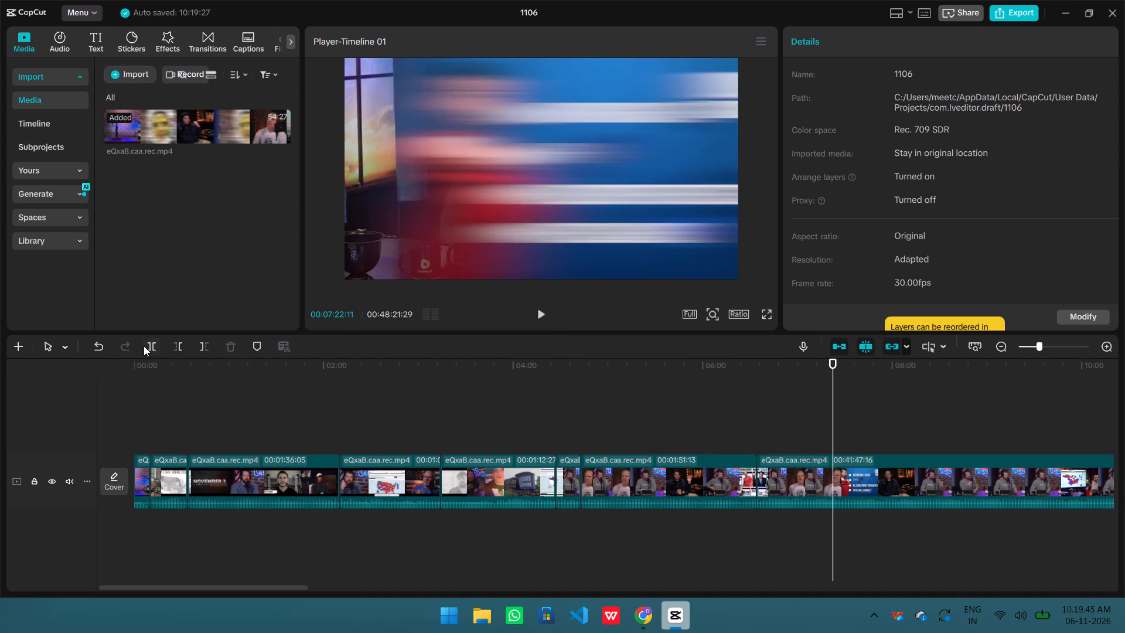
left_click(144, 346)
Split the last clip again at 00:07:27:02, where the promo card has wiped out and the host is back on screen.
key("Right")
key("Right")
key("Right")
key("Right")
key("Right")
key("Right")
key("Right")
key("Right")
key("Right")
key("Right")
key("Right")
key("Right")
key("Right")
key("Right")
key("Right")
key("Right")
key("Right")
key("Right")
key("Right")
key("Right")
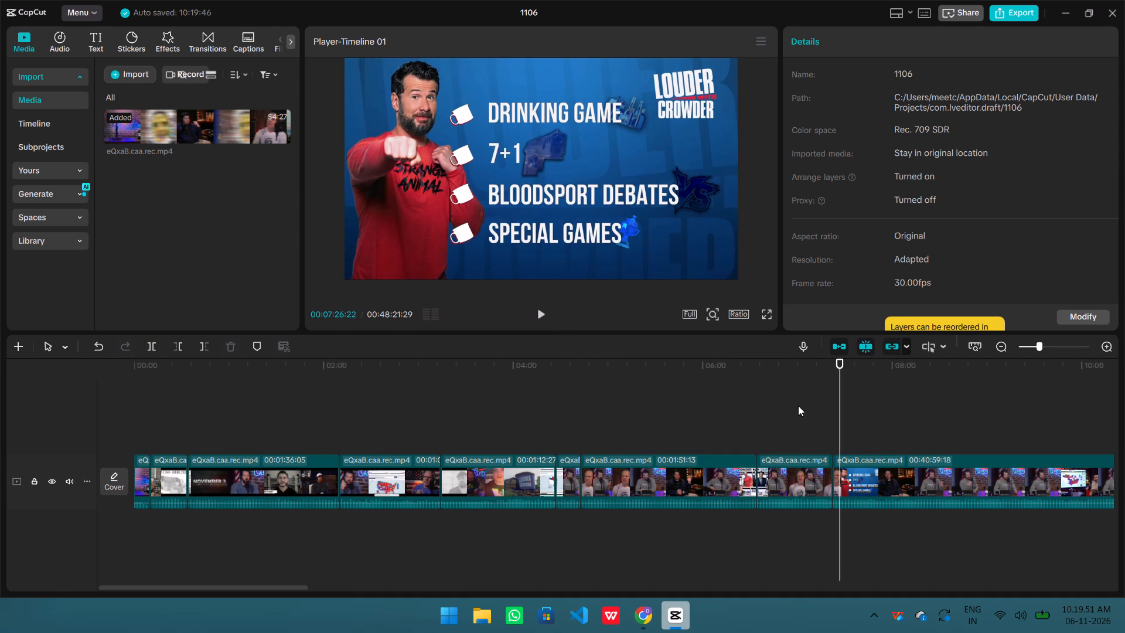
key("Left")
key("Left")
key("Left")
key("Left")
key("Left")
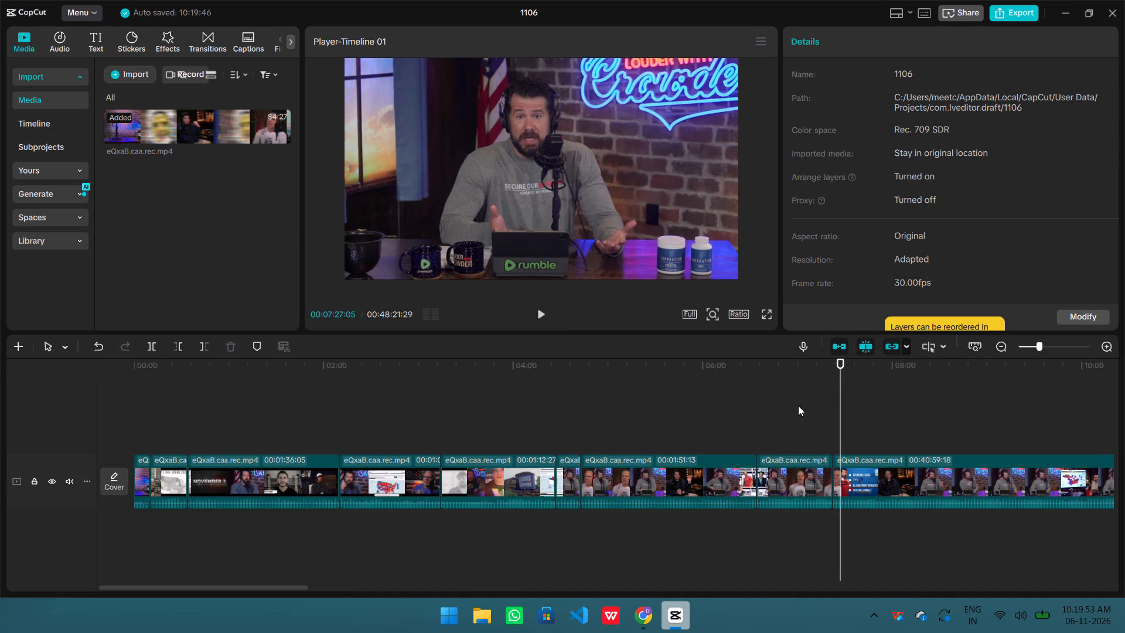
key("Left")
key("Left")
key("Left")
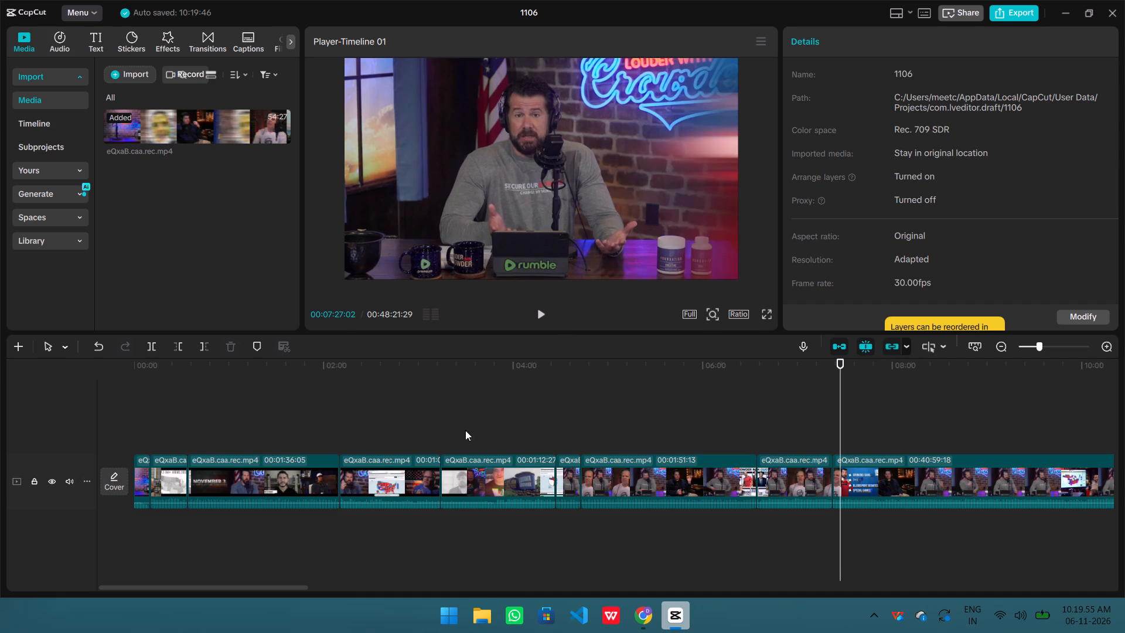
left_click(144, 346)
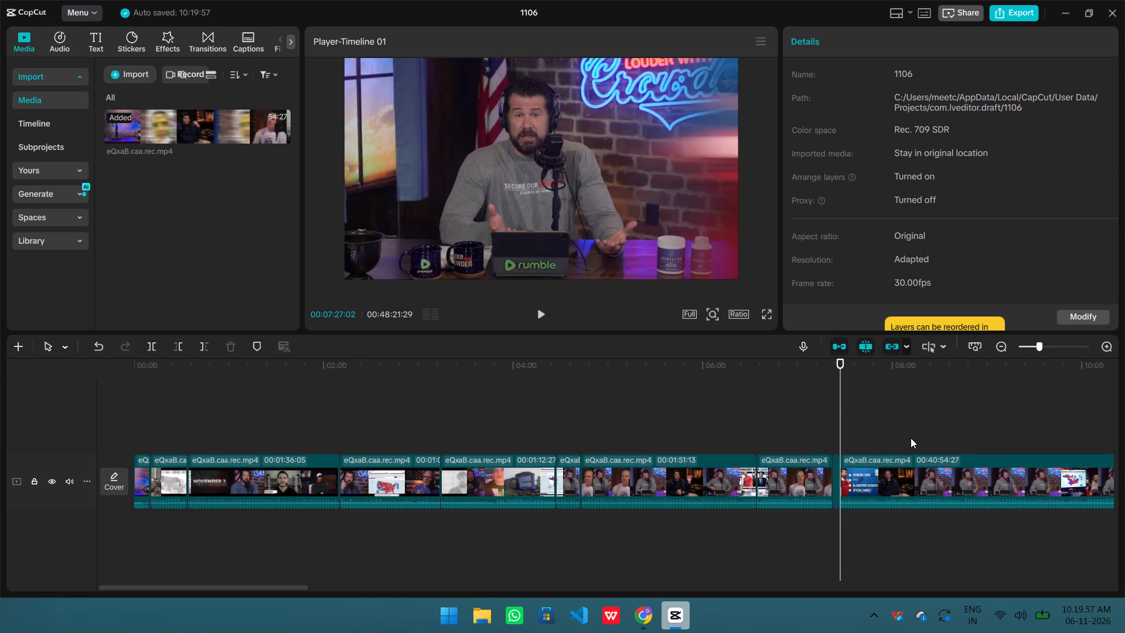
Delete the short promo card segment between 00:07:22:11 and 00:07:27:02.
left_click(834, 475)
left_click(231, 350)
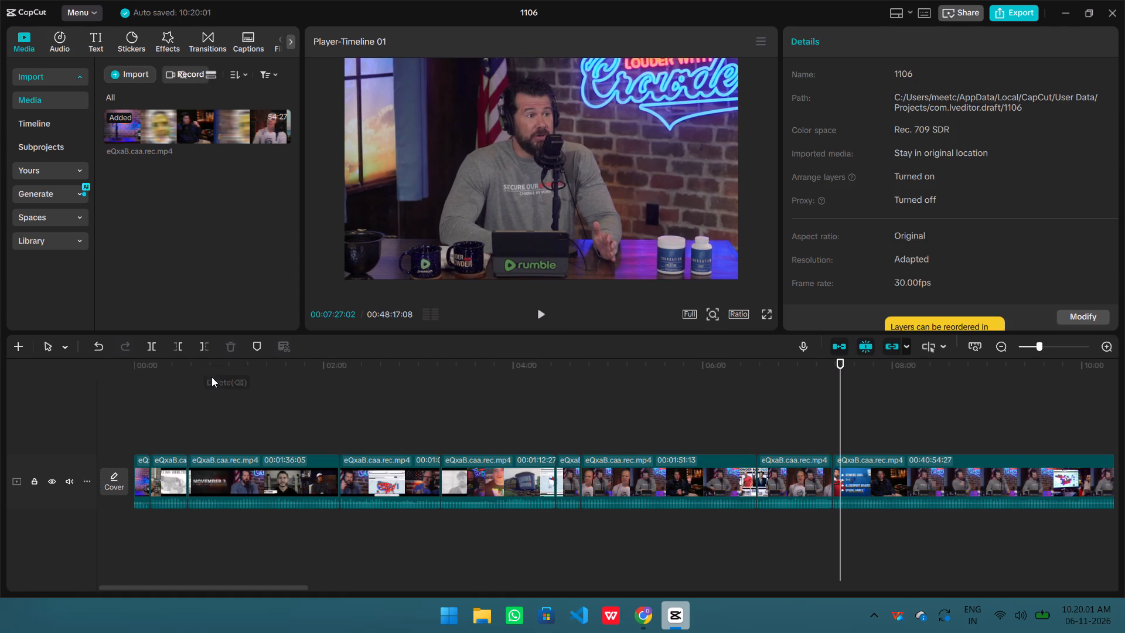
Skim the footage from 00:07:27:02 to about 00:08:54, looking for the next promo, ad or title-card segment.
key("shift+Right")
key("shift+Right")
key("shift+Right")
key("shift+Right")
key("shift+Right")
key("shift+Right")
key("shift+Right")
key("shift+Right")
key("shift+Right")
key("shift+Right")
key("shift+Right")
key("shift+Right")
key("shift+Right")
key("shift+Right")
key("shift+Right")
key("shift+Right")
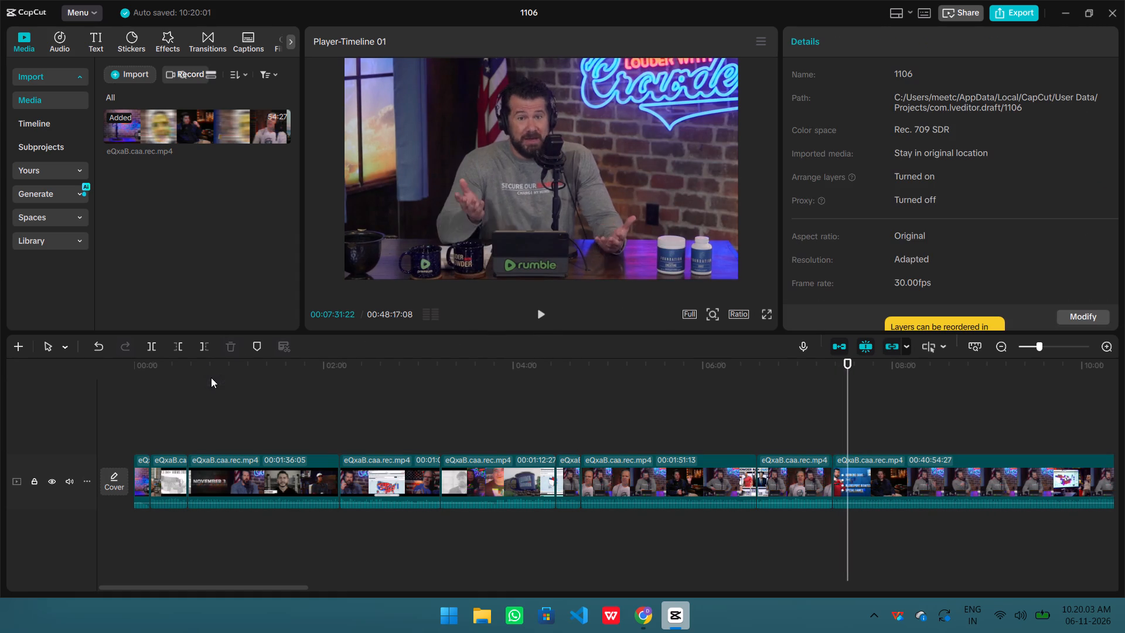
key("shift+Right")
key("shift+Right")
key("shift+Right")
key("shift+Right")
key("shift+Right")
key("shift+Right")
key("shift+Right")
key("shift+Right")
key("shift+Right")
key("shift+Right")
key("shift+Right")
key("shift+Right")
key("shift+Right")
key("shift+Right")
key("shift+Right")
key("shift+Right")
key("shift+Right")
key("shift+Right")
key("shift+Right")
key("shift+Right")
key("shift+Right")
key("shift+Right")
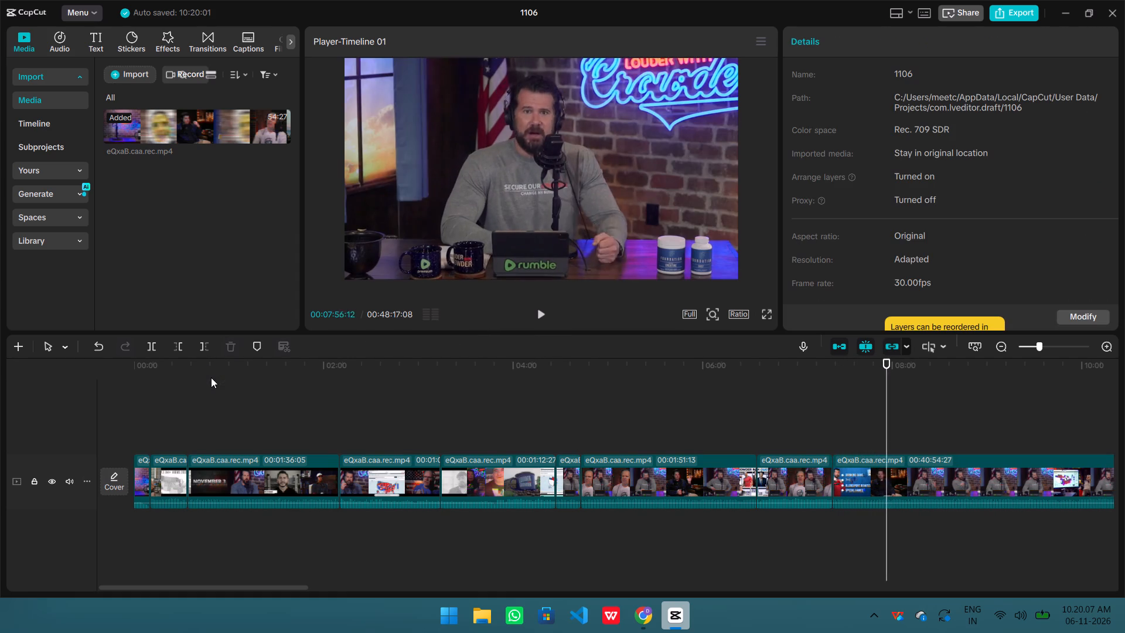
key("shift+Right")
key("shift+Right")
key("shift+Right")
key("shift+Right")
key("shift+Right")
key("shift+Right")
key("shift+Right")
key("shift+Right")
key("shift+Right")
key("shift+Right")
key("shift+Right")
key("shift+Right")
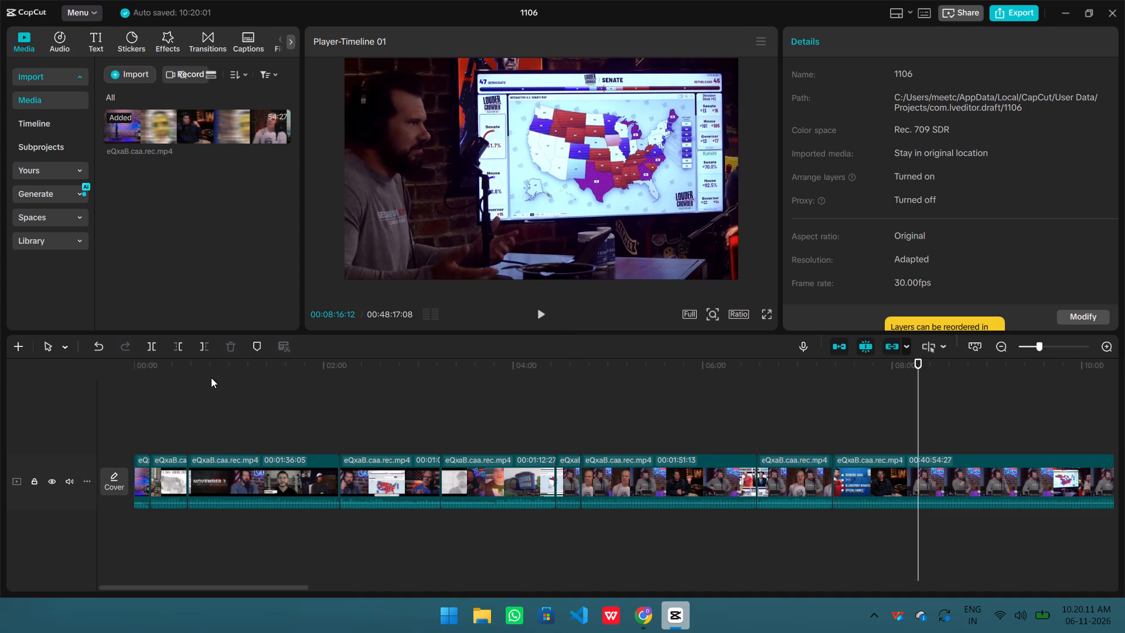
key("shift+Right")
key("shift+Right")
key("shift+Right")
key("shift+Right")
key("shift+Right")
key("shift+Right")
key("shift+Right")
key("shift+Right")
key("shift+Right")
key("shift+Right")
key("shift+Right")
key("shift+Right")
key("shift+Right")
key("shift+Right")
key("shift+Right")
key("shift+Right")
key("shift+Right")
key("shift+Right")
key("shift+Right")
key("shift+Right")
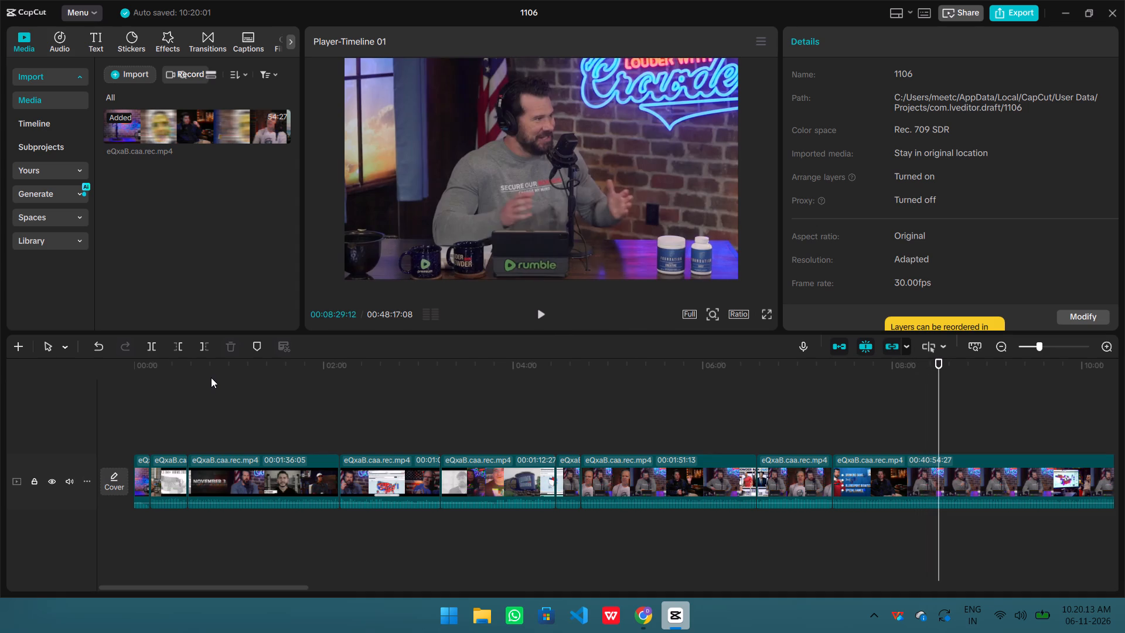
key("shift+Right")
key("shift+Right")
key("shift+Right")
key("shift+Right")
key("shift+Right")
key("shift+Right")
key("shift+Right")
key("shift+Right")
key("shift+Right")
key("shift+Right")
key("shift+Right")
key("shift+Right")
key("shift+Right")
key("shift+Right")
key("shift+Right")
key("shift+Right")
key("shift+Right")
key("shift+Right")
key("shift+Right")
key("shift+Right")
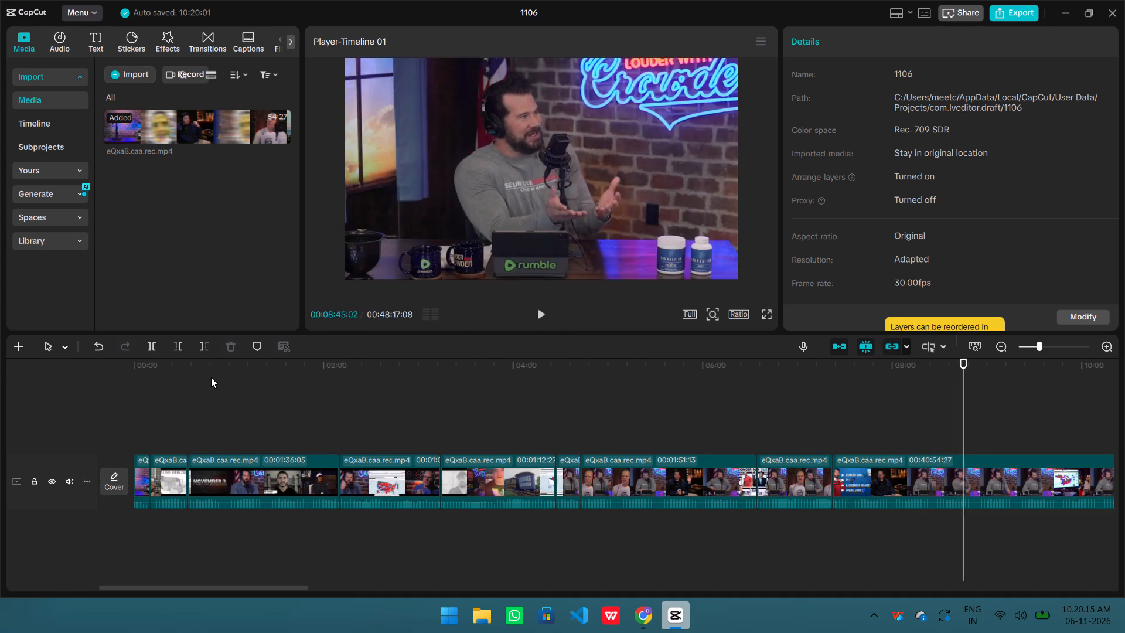
key("shift+Right")
key("shift+Right")
key("shift+Right")
key("shift+Right")
key("shift+Right")
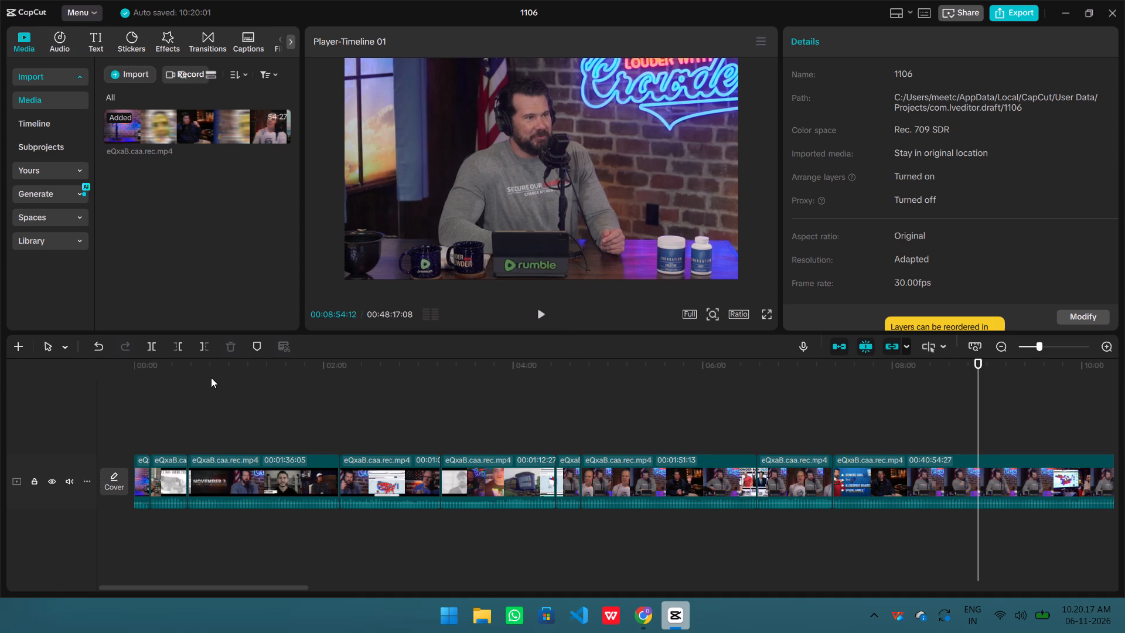
Skim on from 00:08:54:12 and play the election map board footage around 00:09:42 to check it for a cut.
scroll(540, 484, "down", 10, "ctrl")
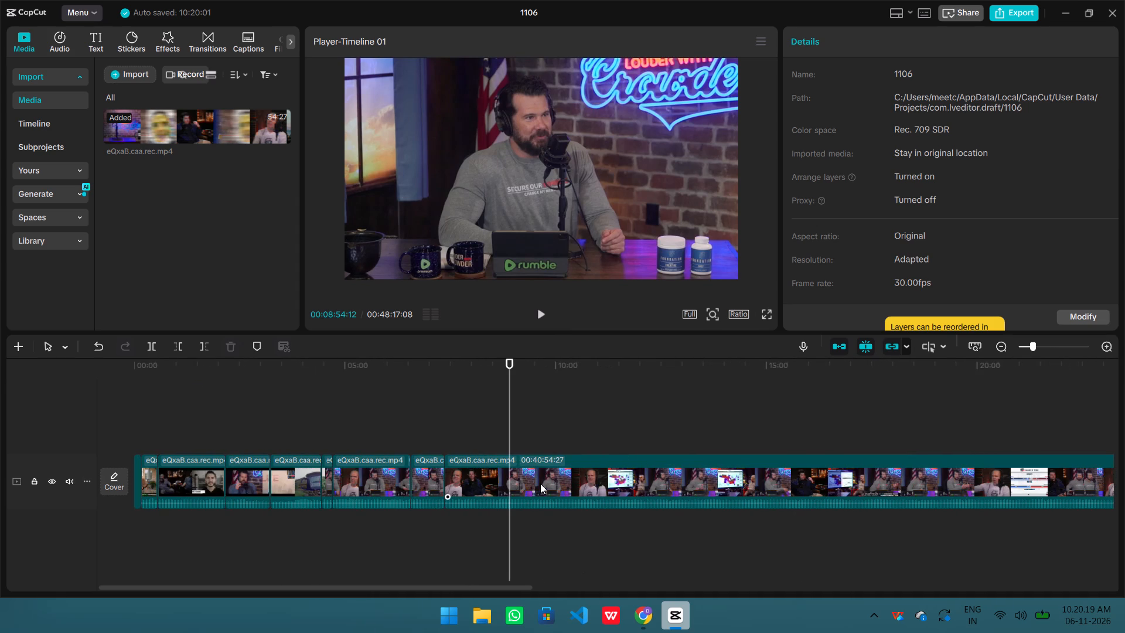
key("shift+Right")
key("shift+Right")
key("shift+Right")
key("shift+Right")
key("shift+Right")
key("shift+Right")
key("shift+Right")
key("shift+Right")
key("shift+Right")
key("shift+Right")
key("shift+Right")
key("shift+Right")
key("shift+Right")
key("shift+Right")
key("shift+Right")
key("shift+Right")
key("shift+Right")
key("shift+Right")
key("shift+Right")
key("shift+Right")
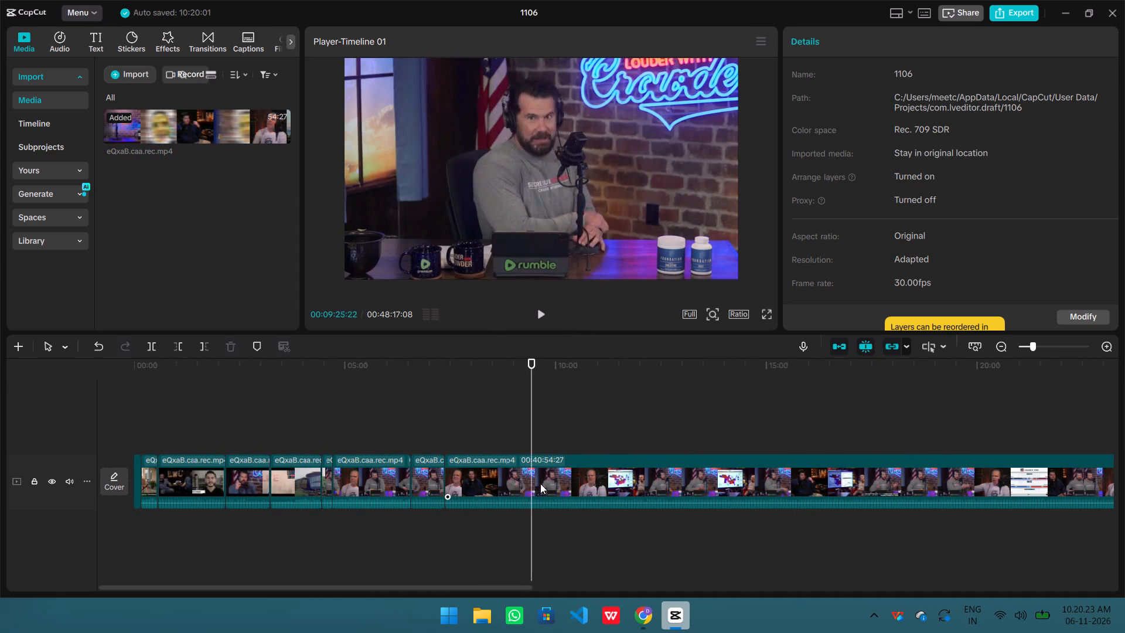
key("shift+Right")
key("shift+Right")
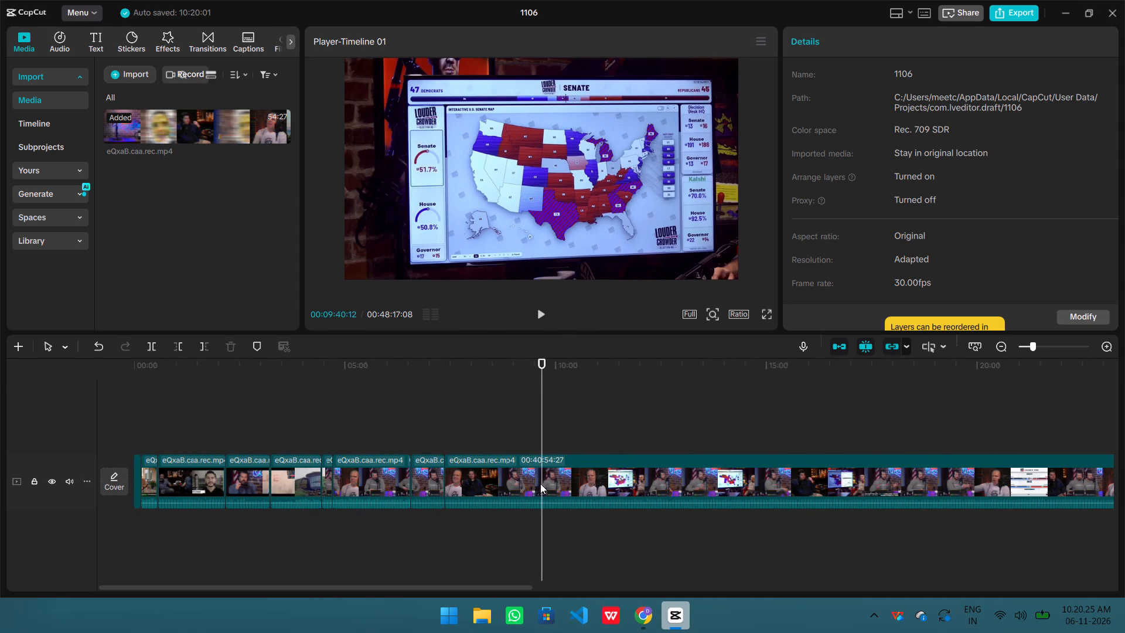
key("shift+Right")
key("shift+Right")
key("shift+Right")
key("space")
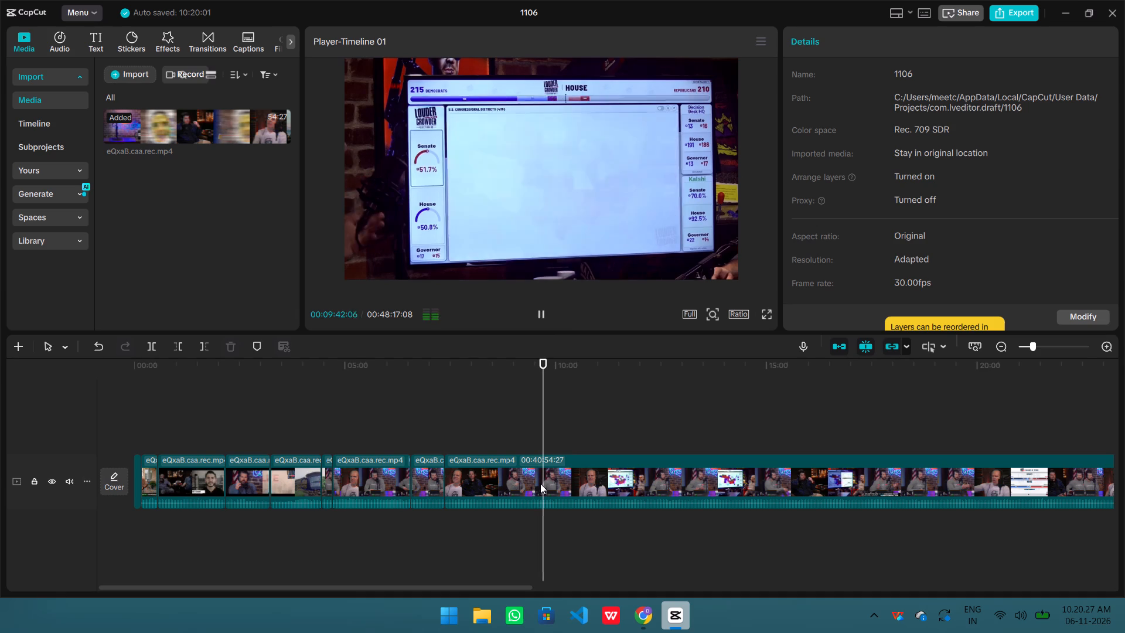
Skim the footage from 00:09:42 to about 00:14:41, looking for a place to end the video.
key("shift+Right")
key("shift+Right")
key("shift+Right")
key("shift+Right")
key("shift+Right")
key("shift+Right")
key("shift+Right")
key("shift+Right")
key("shift+Right")
key("shift+Right")
key("shift+Right")
key("shift+Right")
key("shift+Right")
key("shift+Right")
key("shift+Right")
key("shift+Right")
key("shift+Right")
key("shift+Right")
key("shift+Right")
key("shift+Right")
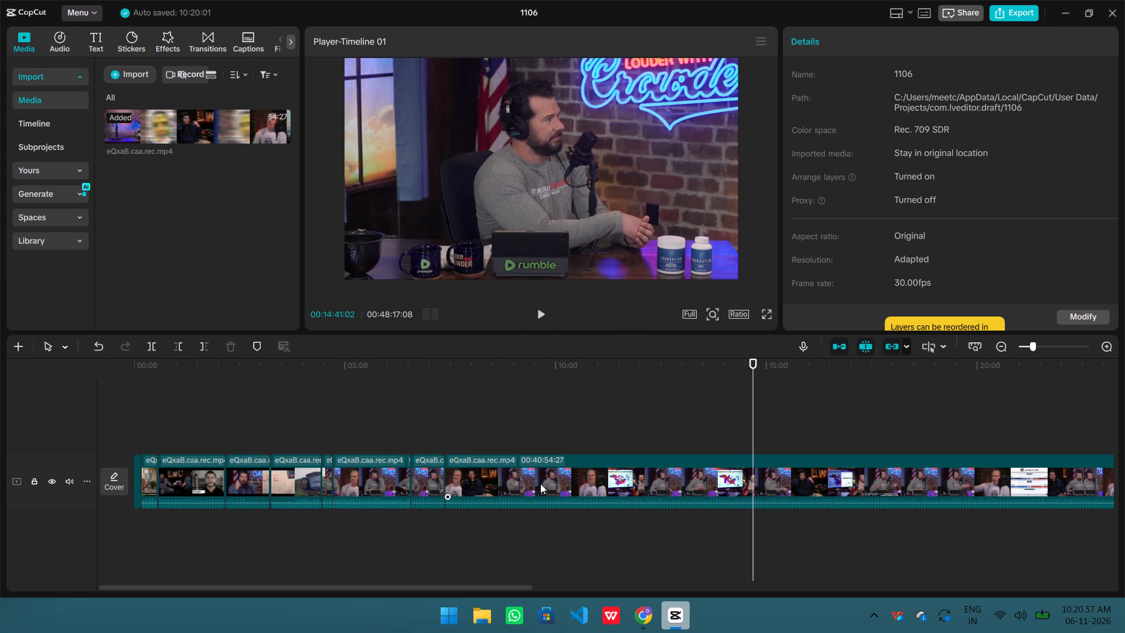
Trim the last clip at 00:14:36:29, during the Texas U.S. Senate breakdown graphic, removing all footage after that point.
key("Left")
key("shift+Left")
key("shift+Left")
key("shift+Left")
key("shift+Left")
key("shift+Left")
key("shift+Left")
key("shift+Left")
key("shift+Left")
key("shift+Left")
key("shift+Left")
key("shift+Left")
key("shift+Left")
key("shift+Left")
key("shift+Left")
key("shift+Left")
key("shift+Left")
key("shift+Left")
key("shift+Left")
key("shift+Left")
key("shift+Left")
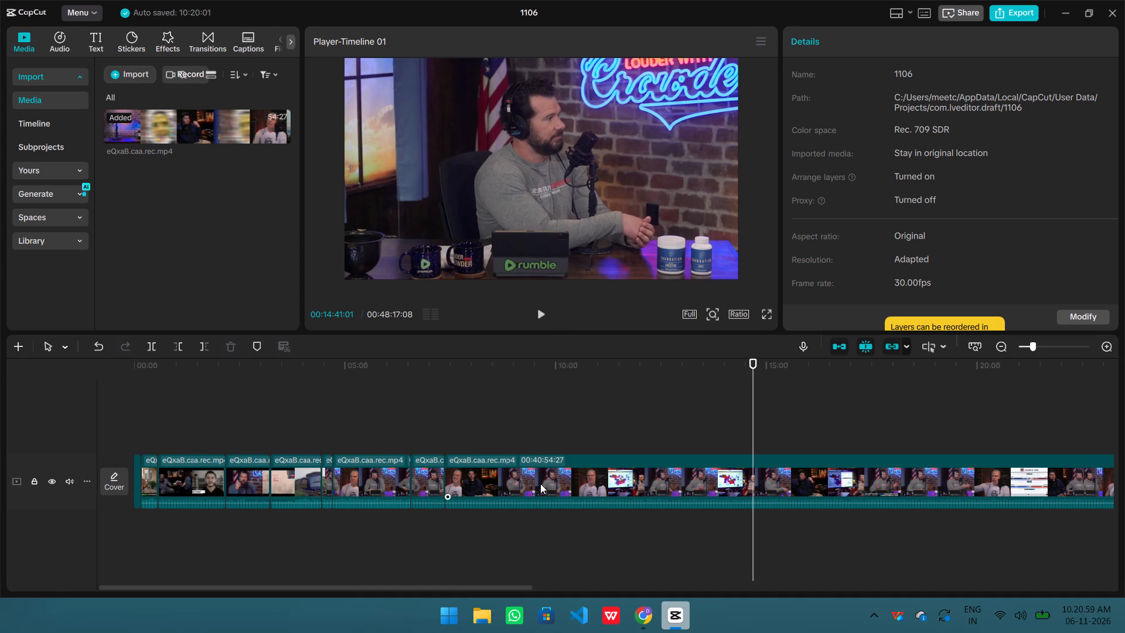
key("Right")
key("Right")
key("Right")
key("Right")
key("Right")
key("Right")
key("Right")
key("Right")
key("Right")
key("Right")
key("Right")
key("Right")
key("Right")
key("Right")
key("Right")
key("Right")
key("Right")
key("Right")
key("Right")
key("Right")
key("Right")
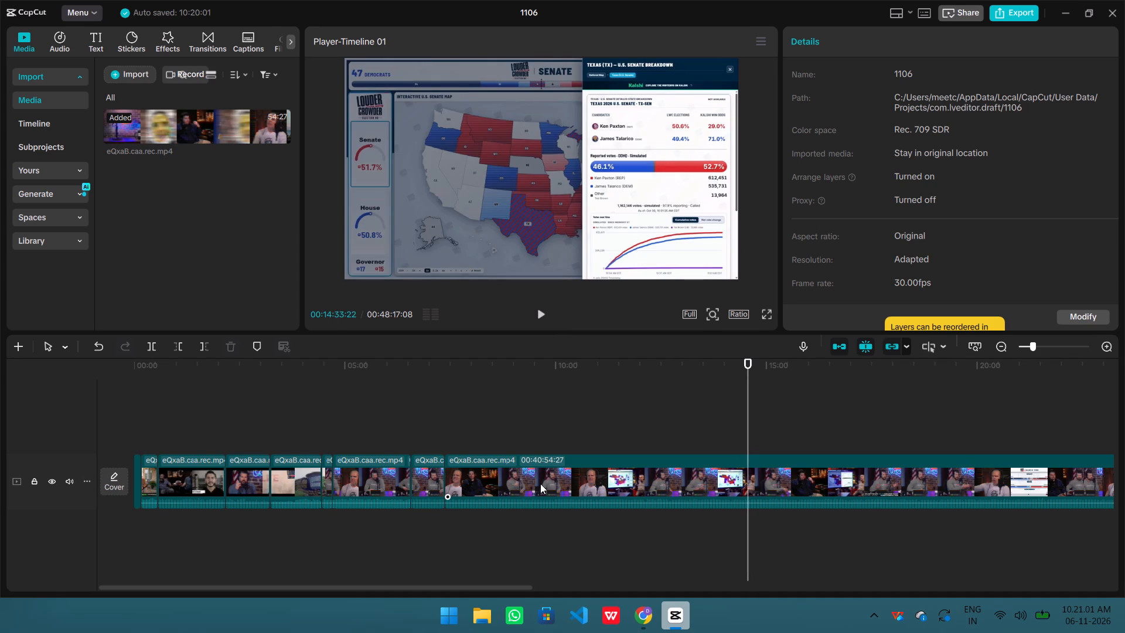
key("space")
key("Right")
key("Right")
key("Right")
key("Right")
key("Right")
key("Right")
key("Right")
key("Right")
key("Right")
key("Right")
key("Right")
key("Right")
key("Right")
key("Right")
key("Right")
key("Right")
key("Right")
key("Right")
key("Right")
key("Right")
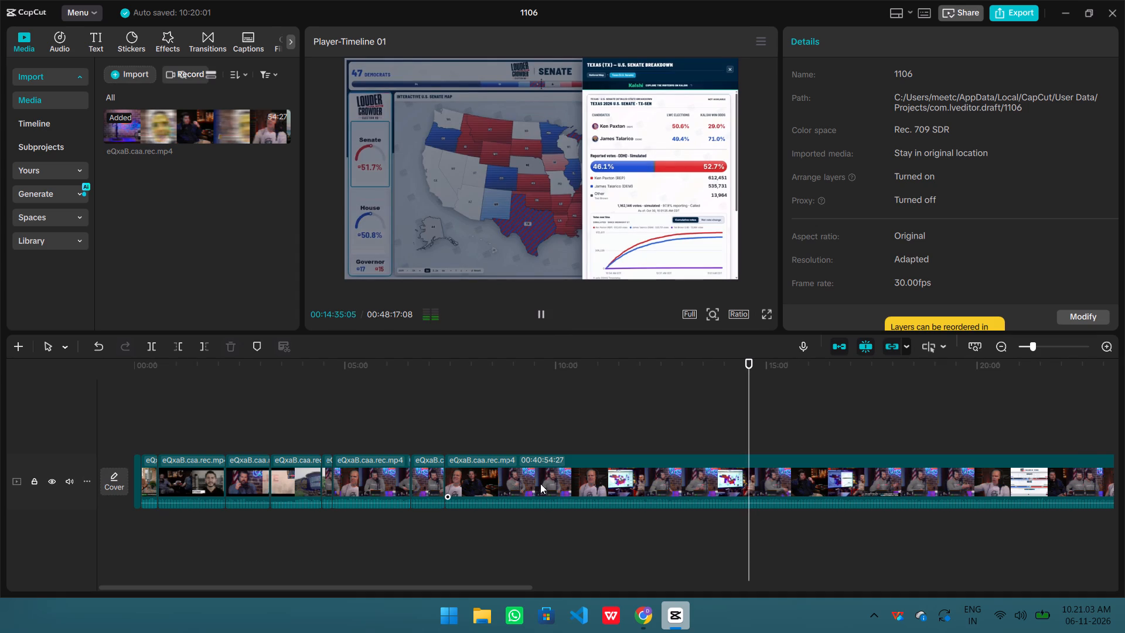
key("Right")
key("Right")
key("Right")
key("Right")
key("Right")
key("Right")
key("Right")
key("Right")
key("Right")
key("Right")
key("Right")
key("Right")
key("Right")
key("Right")
key("Right")
key("Right")
key("Right")
key("Right")
key("Right")
key("Right")
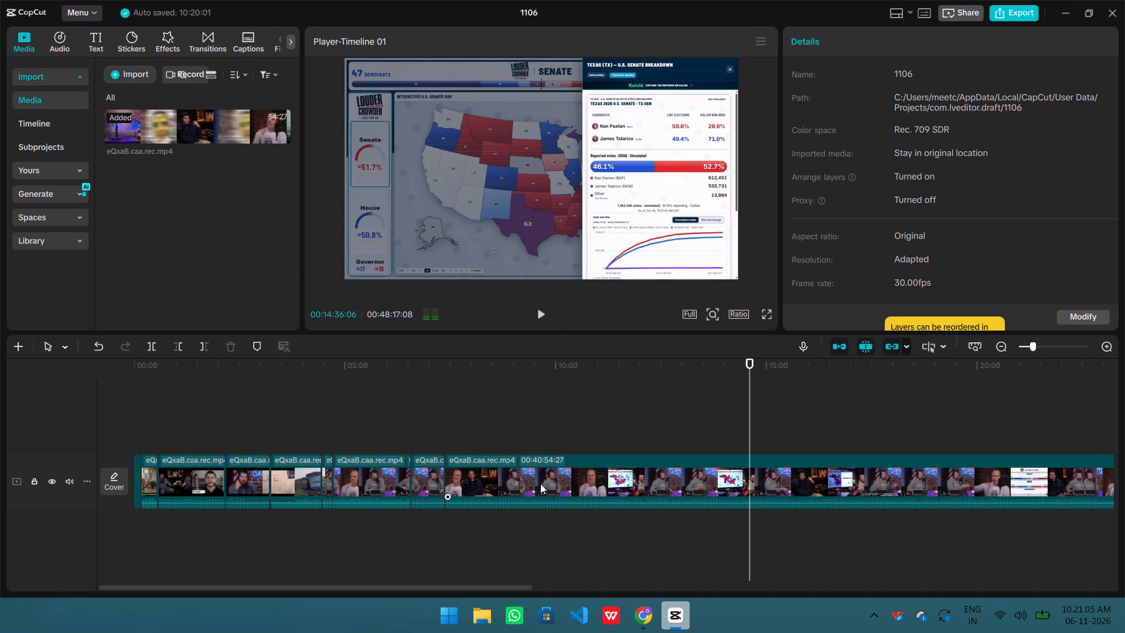
key("Left")
key("Left")
key("Left")
key("Left")
key("Left")
key("Left")
key("Left")
key("Left")
key("Left")
key("Left")
key("Left")
key("Left")
key("Left")
key("Left")
key("Left")
key("Left")
key("Left")
key("Left")
key("Left")
key("Left")
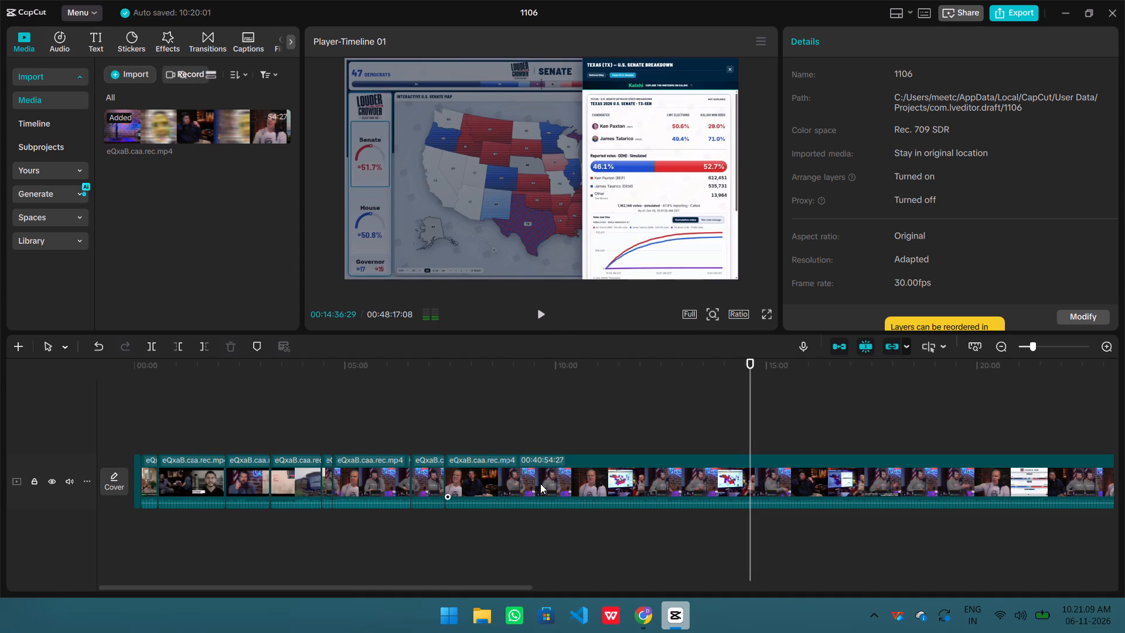
left_click(202, 342)
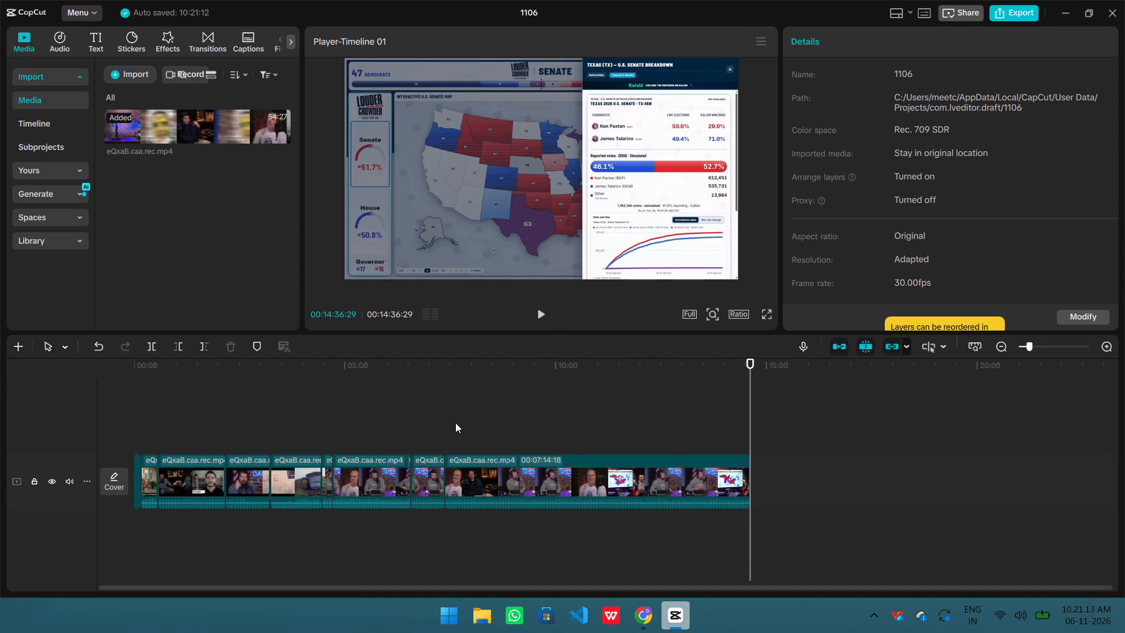
Return the playhead to the start of the timeline and briefly play the "Starting Soon" countdown.
left_click_drag(753, 365, 100, 421)
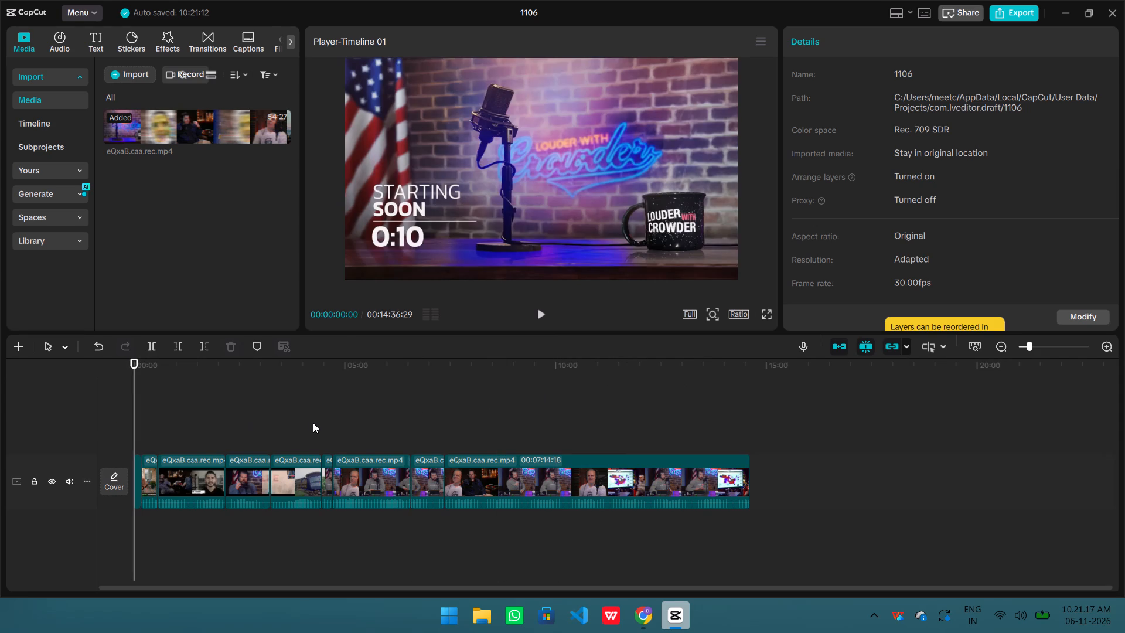
key("space")
key("space")
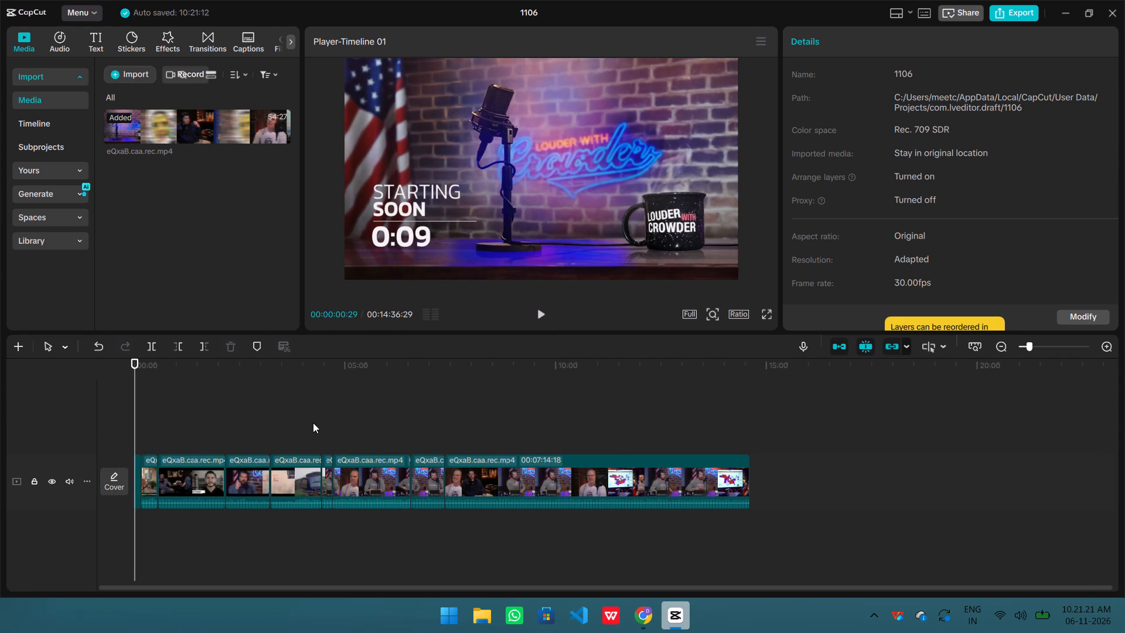
Switch to the Muse chat in Chrome and read through its suggested title, description, tags, hashtags and category for the Rumble video.
key("alt+Tab")
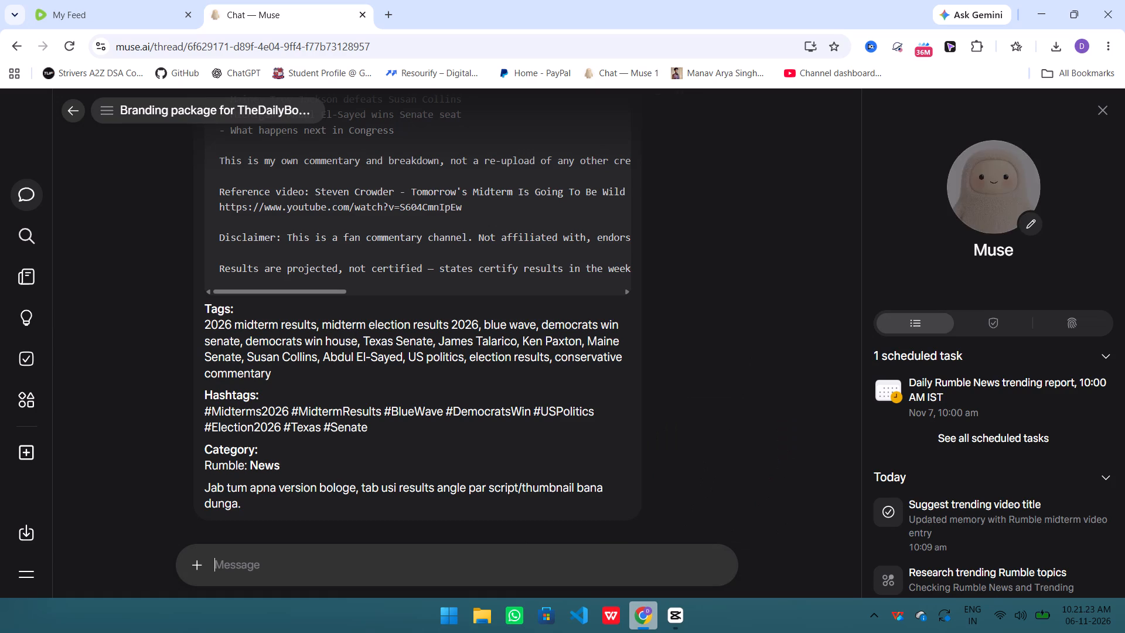
scroll(440, 384, "up", 6)
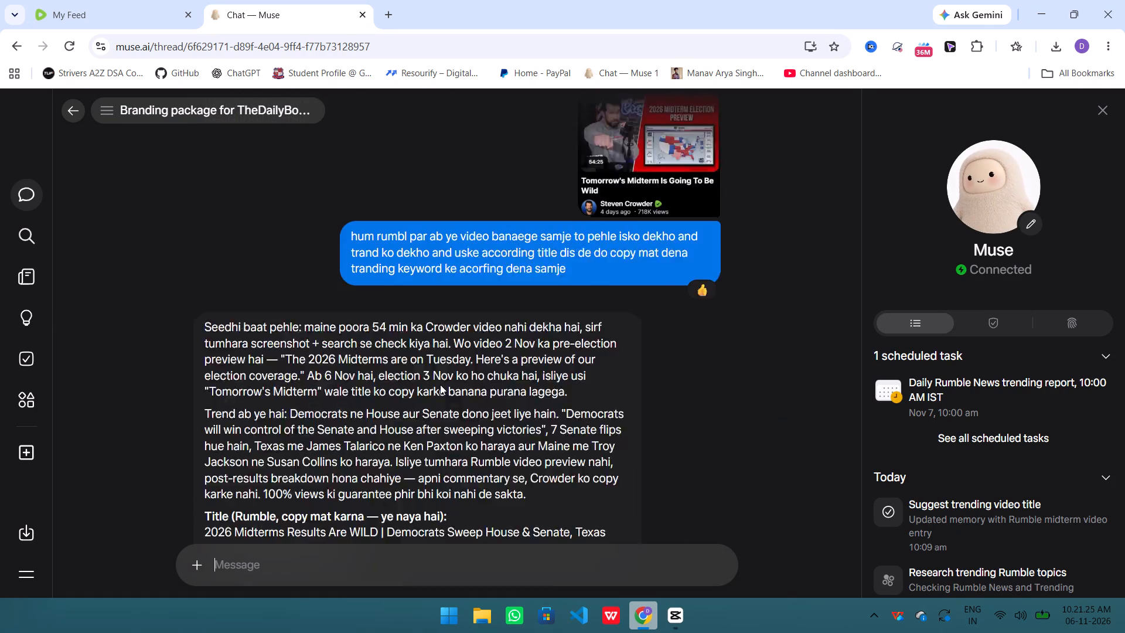
scroll(440, 384, "up", 1)
scroll(440, 384, "down", 2)
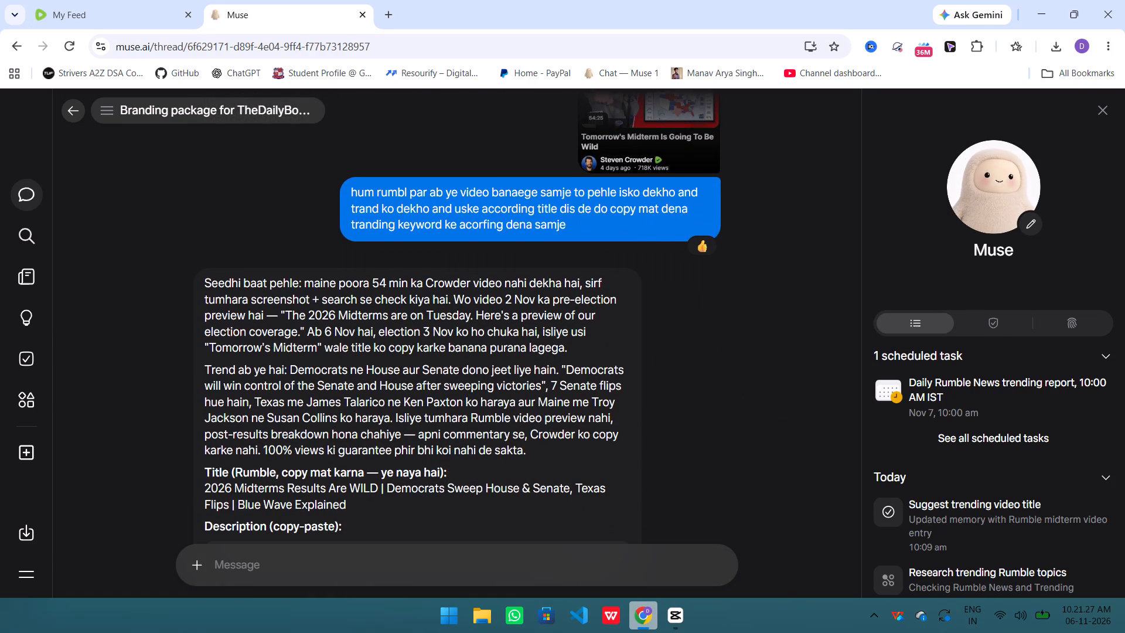
scroll(440, 384, "down", 2)
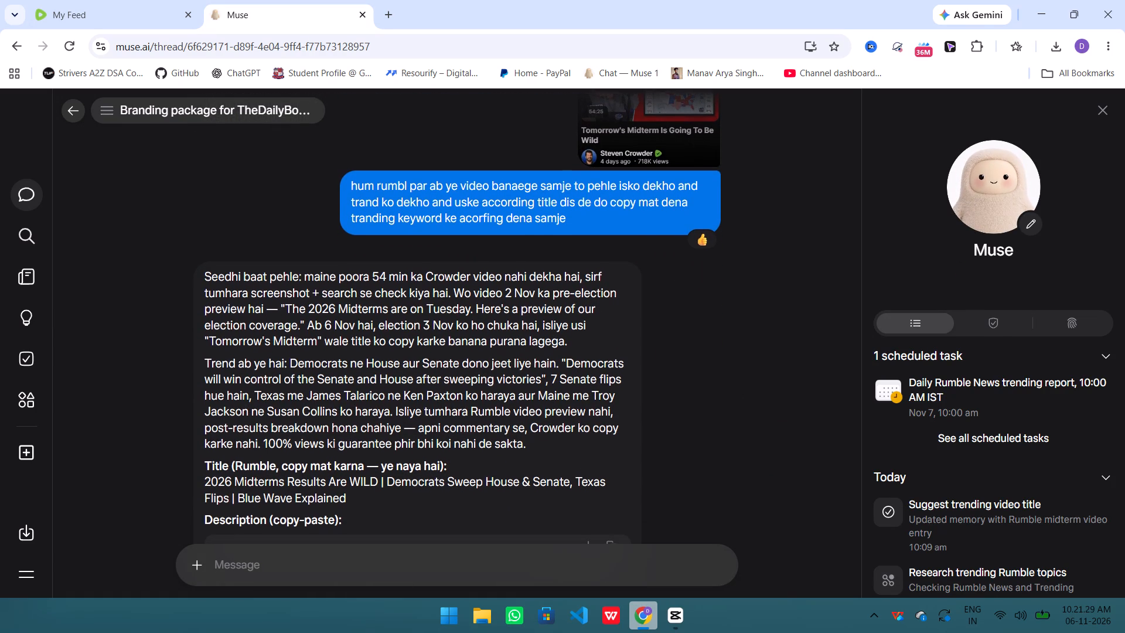
scroll(440, 384, "down", 2)
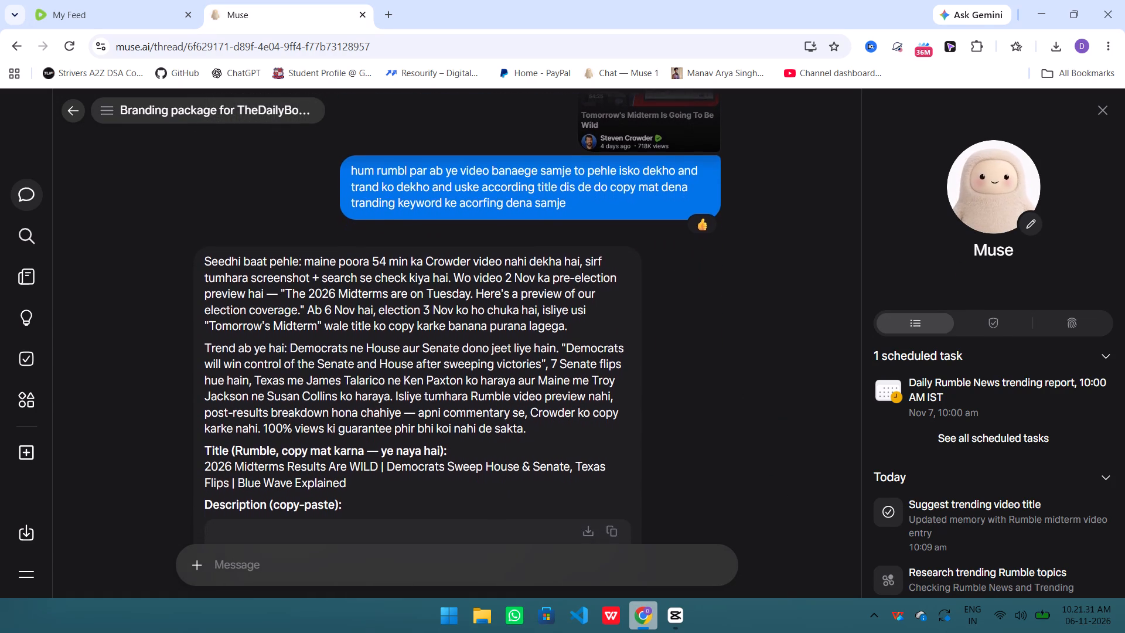
scroll(440, 384, "down", 1)
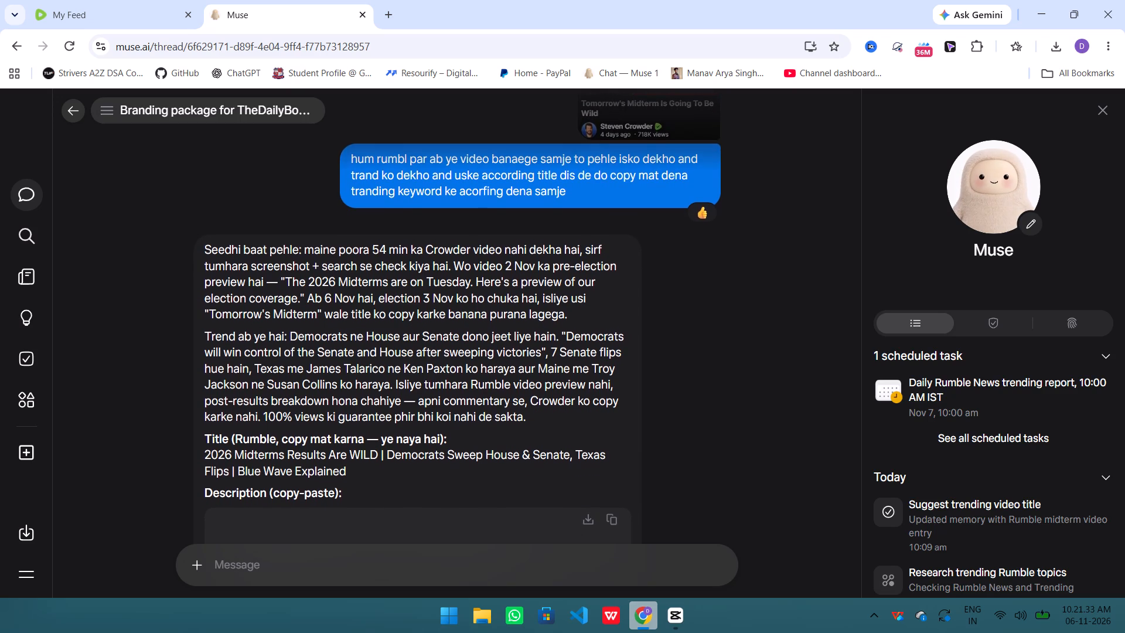
scroll(440, 384, "down", 2)
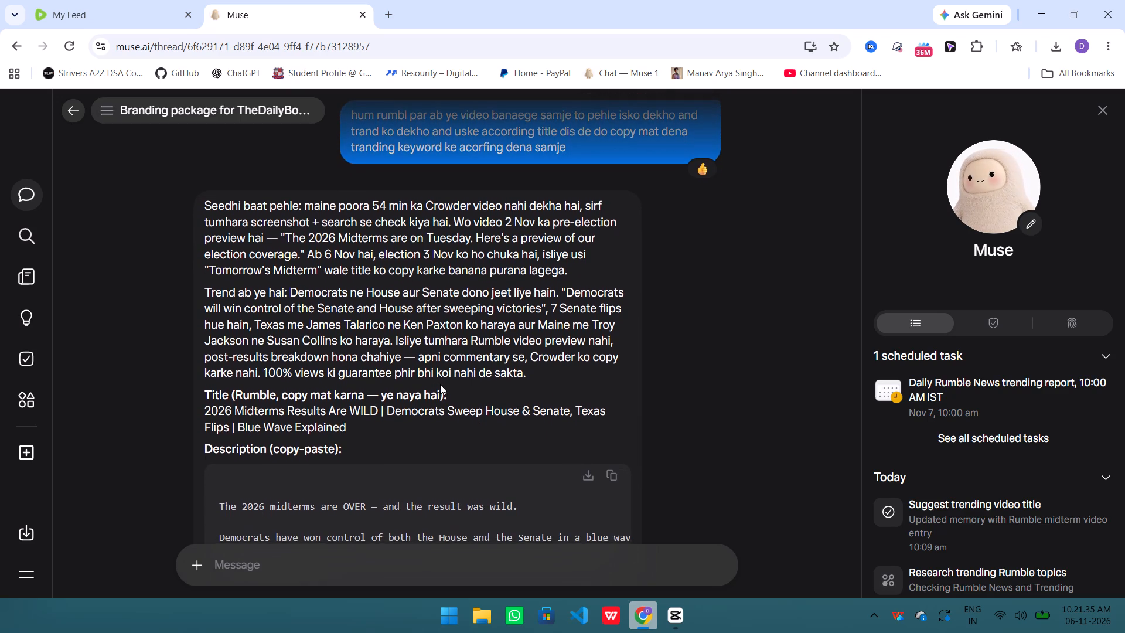
scroll(440, 384, "down", 2)
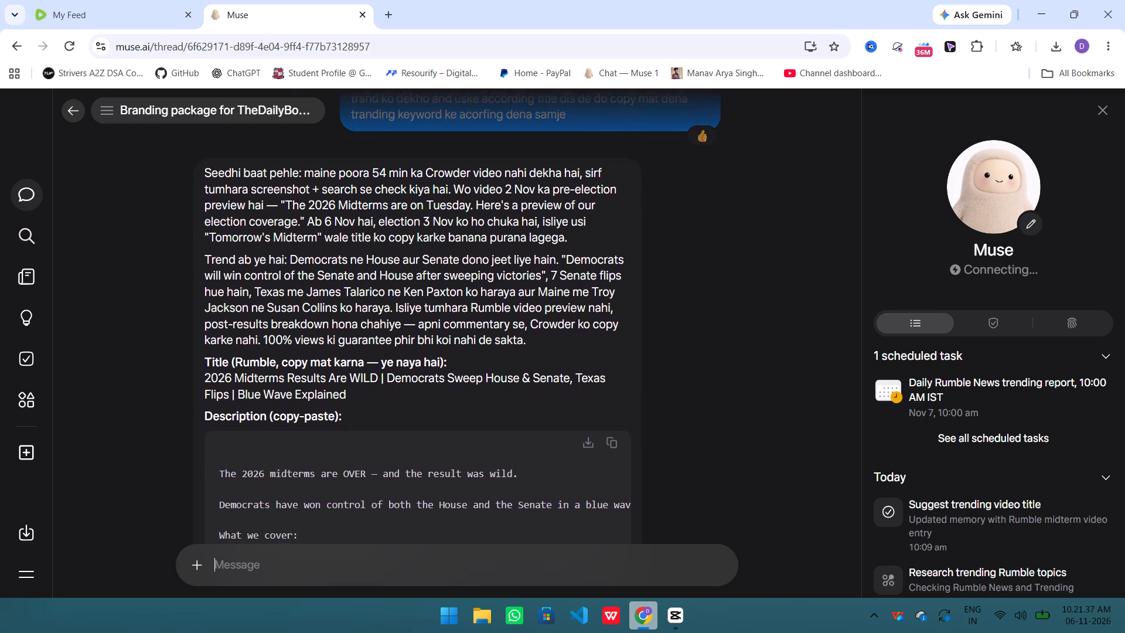
scroll(440, 384, "down", 1)
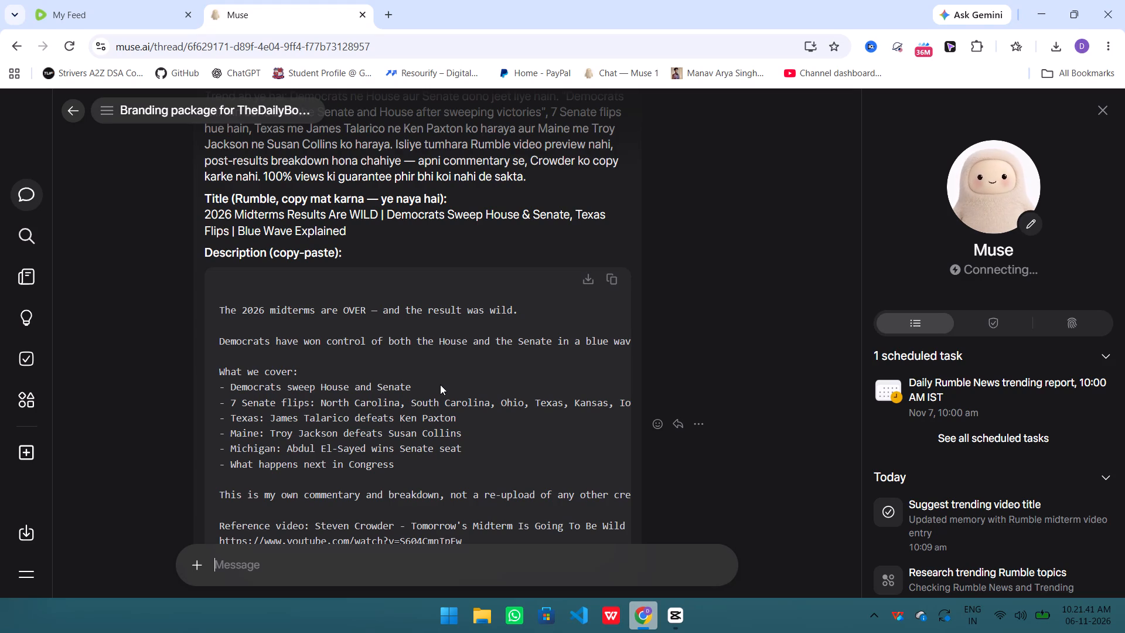
scroll(440, 384, "down", 1)
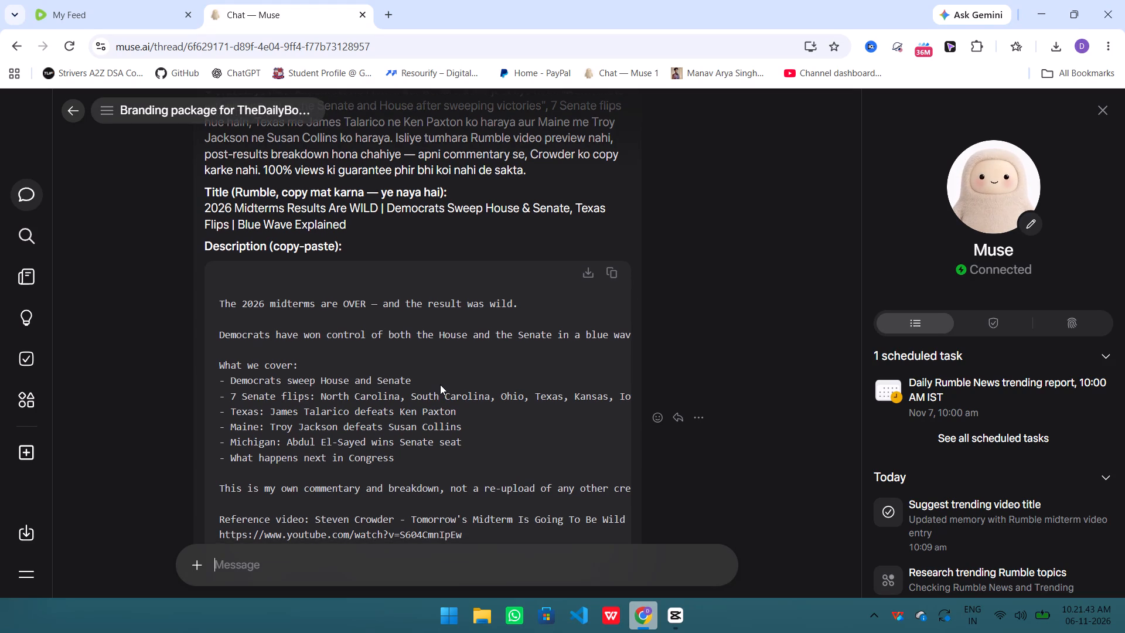
scroll(440, 384, "down", 2)
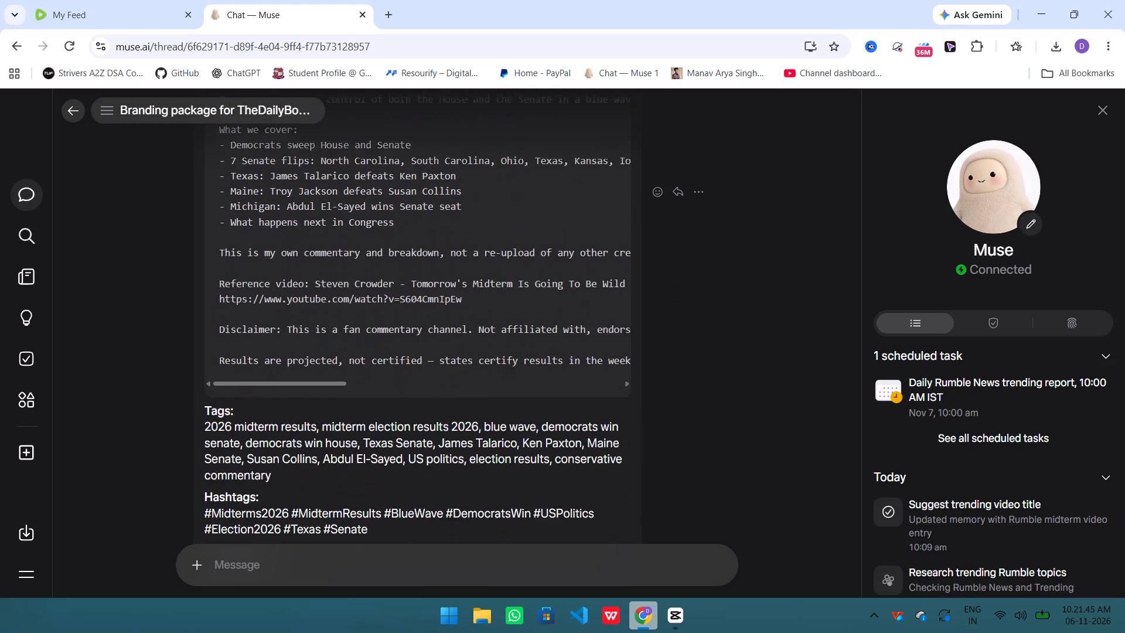
scroll(440, 384, "down", 1)
left_click(299, 559)
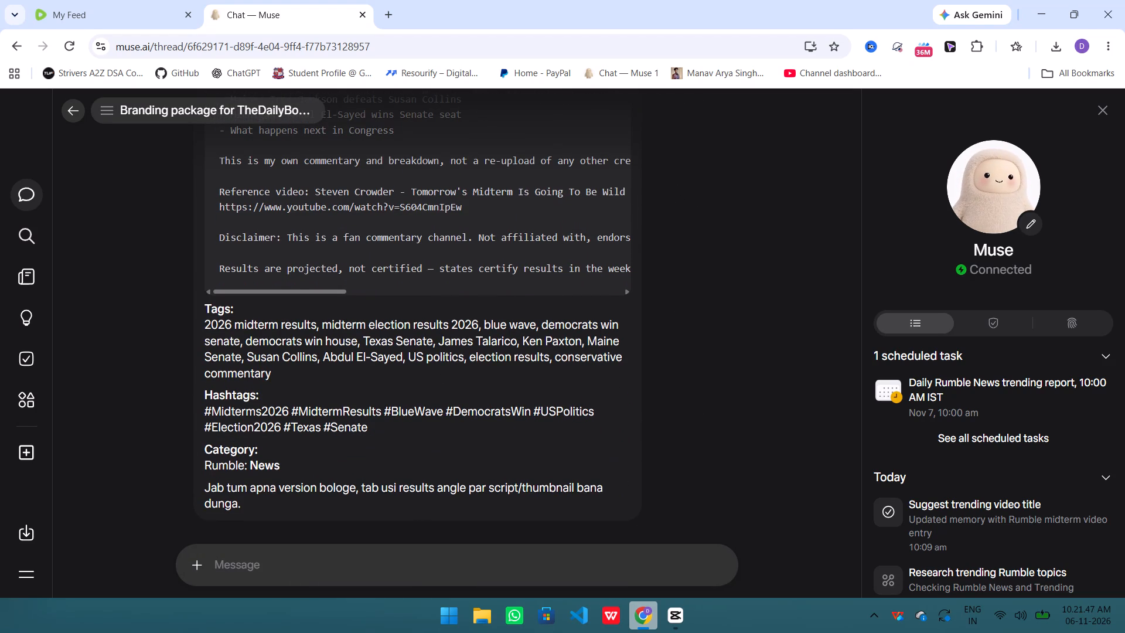
type("video ke on")
key("space")
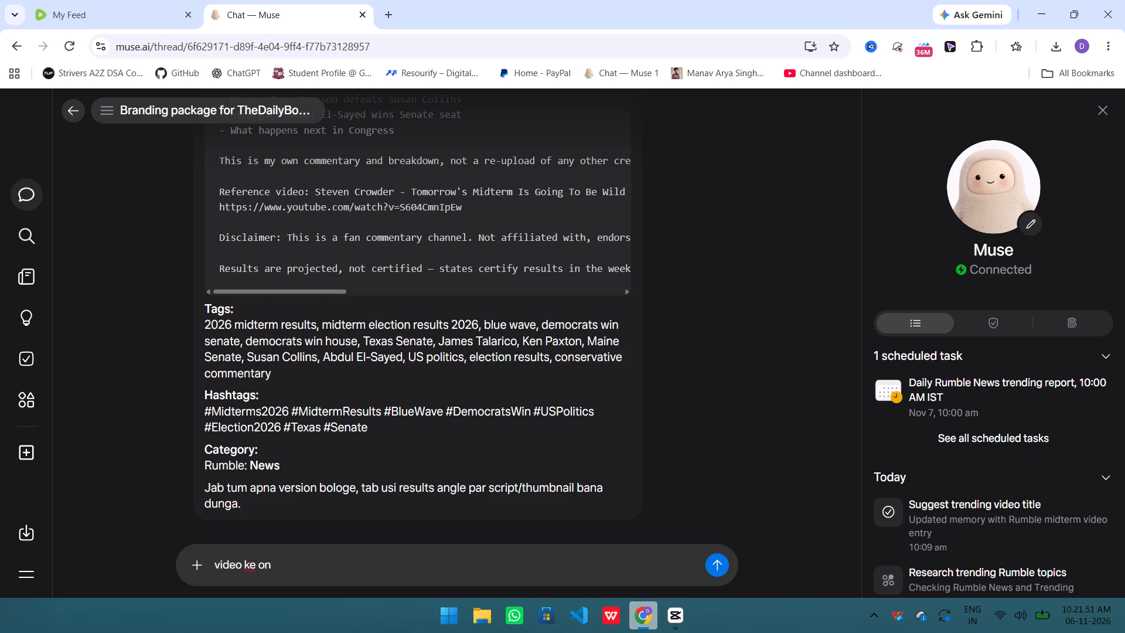
type("screen me")
key("space")
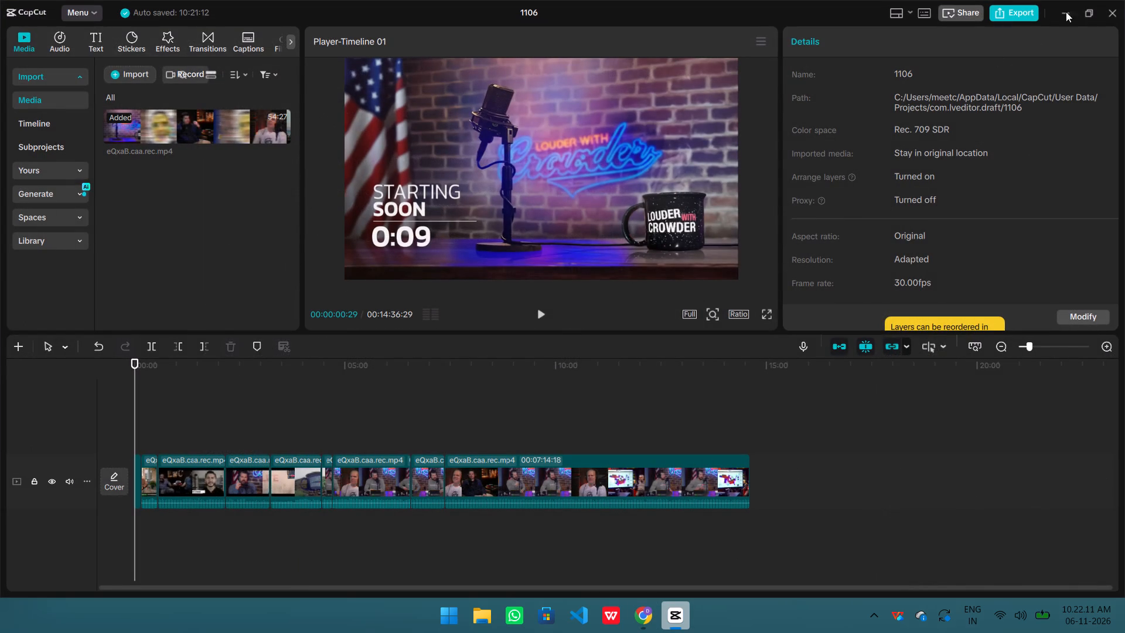
left_click(1004, 9)
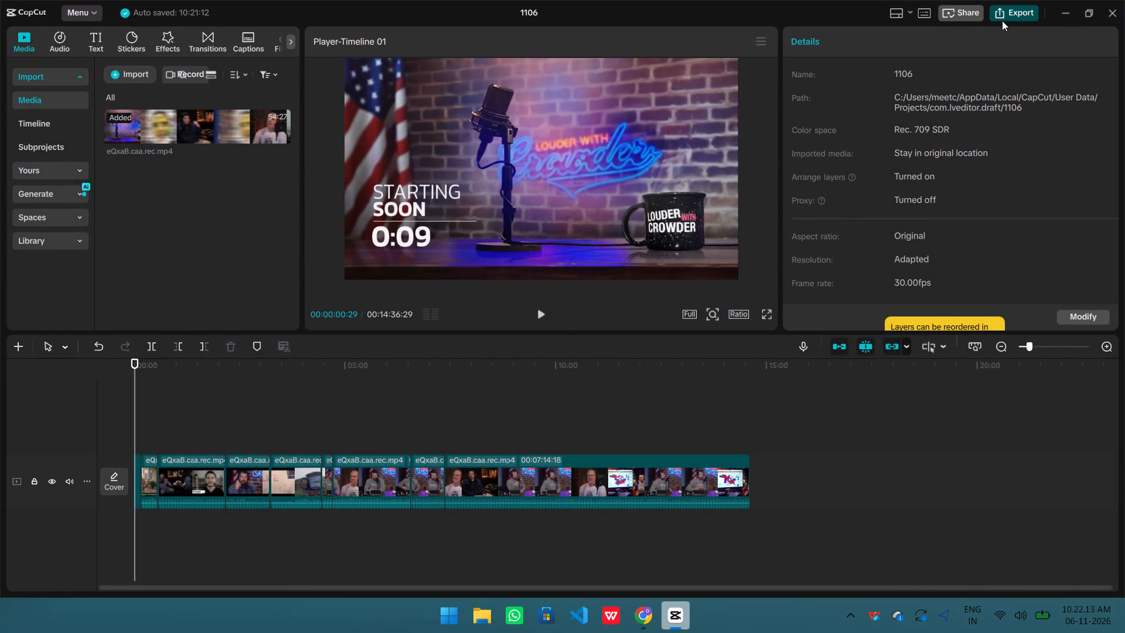
triple_click(696, 126)
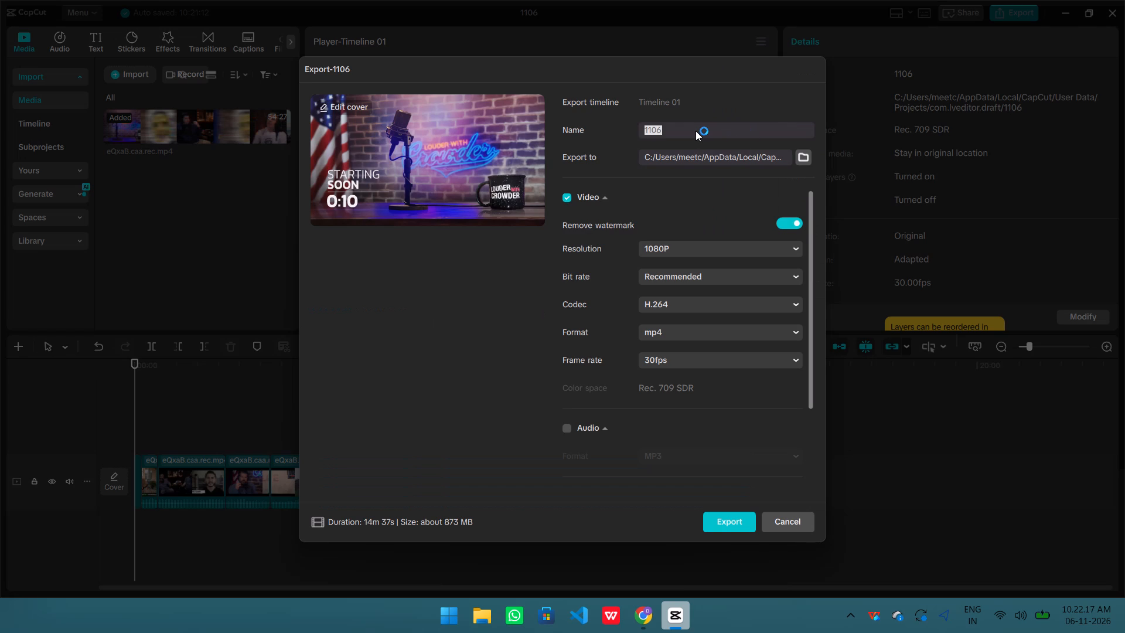
type("Rumble")
key("space")
type("Vide")
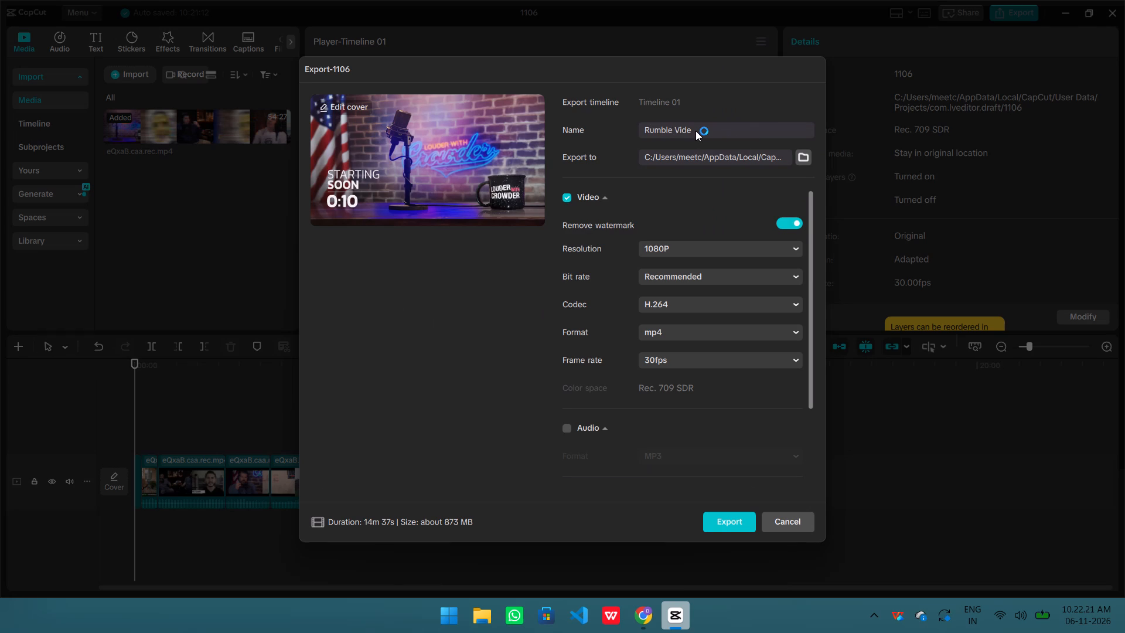
key("o")
Set the export location to the Rumble folder inside Videos.
left_click(800, 155)
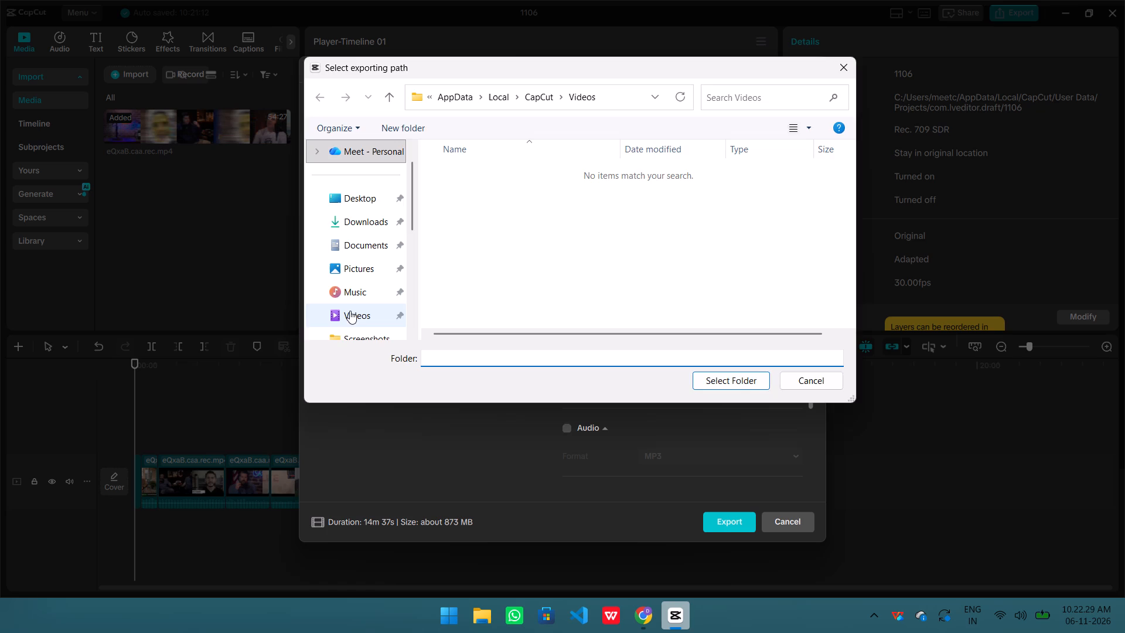
left_click(349, 322)
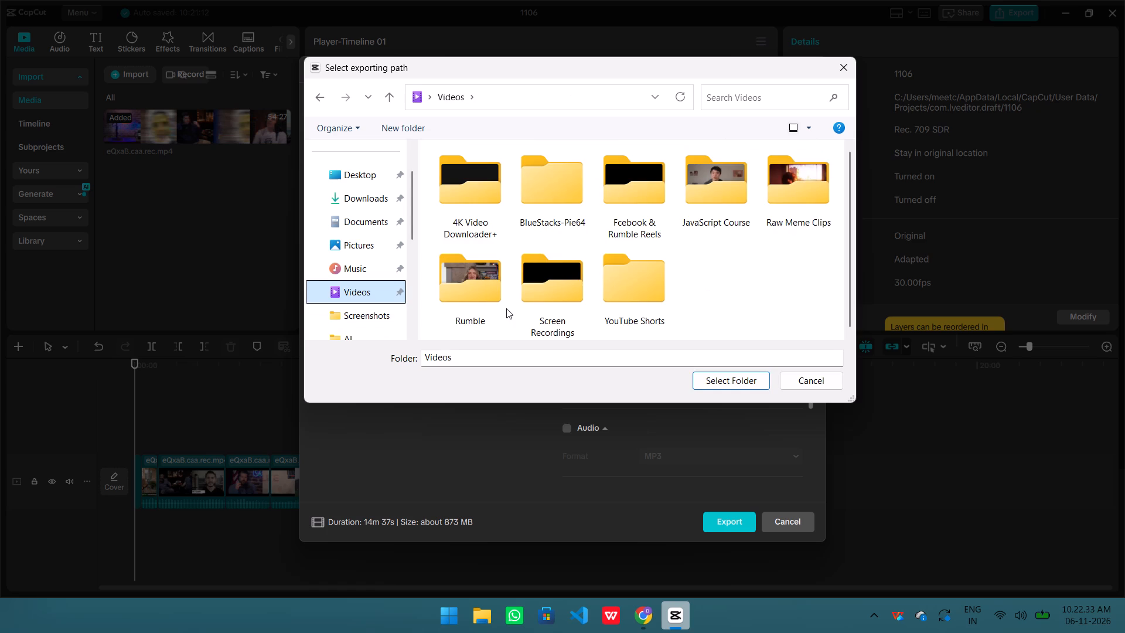
left_click(461, 293)
left_click(715, 382)
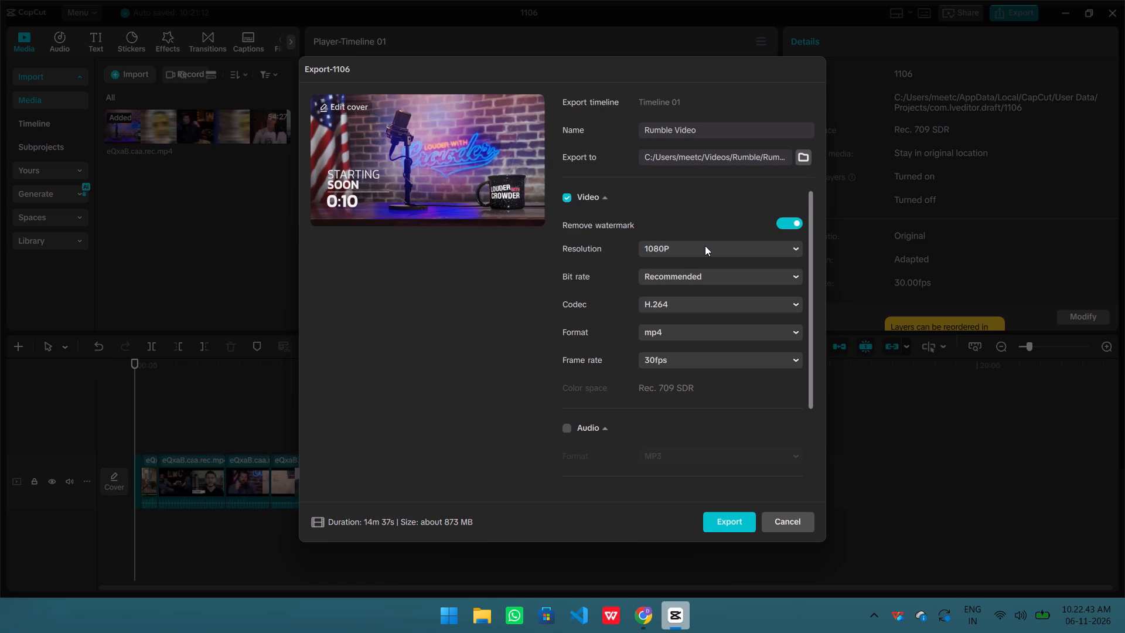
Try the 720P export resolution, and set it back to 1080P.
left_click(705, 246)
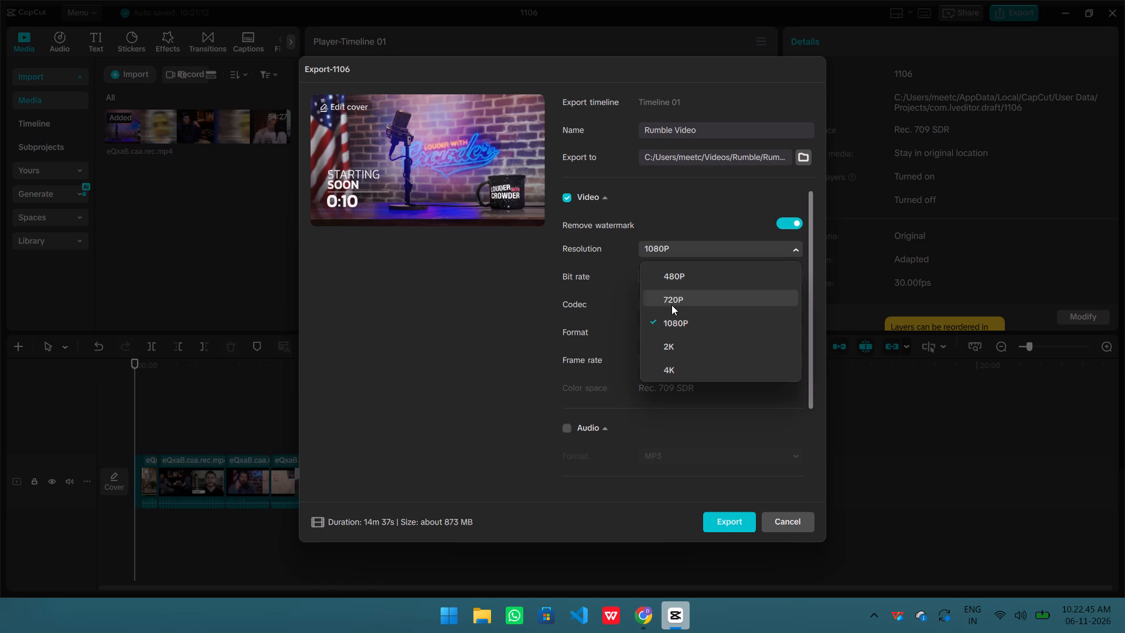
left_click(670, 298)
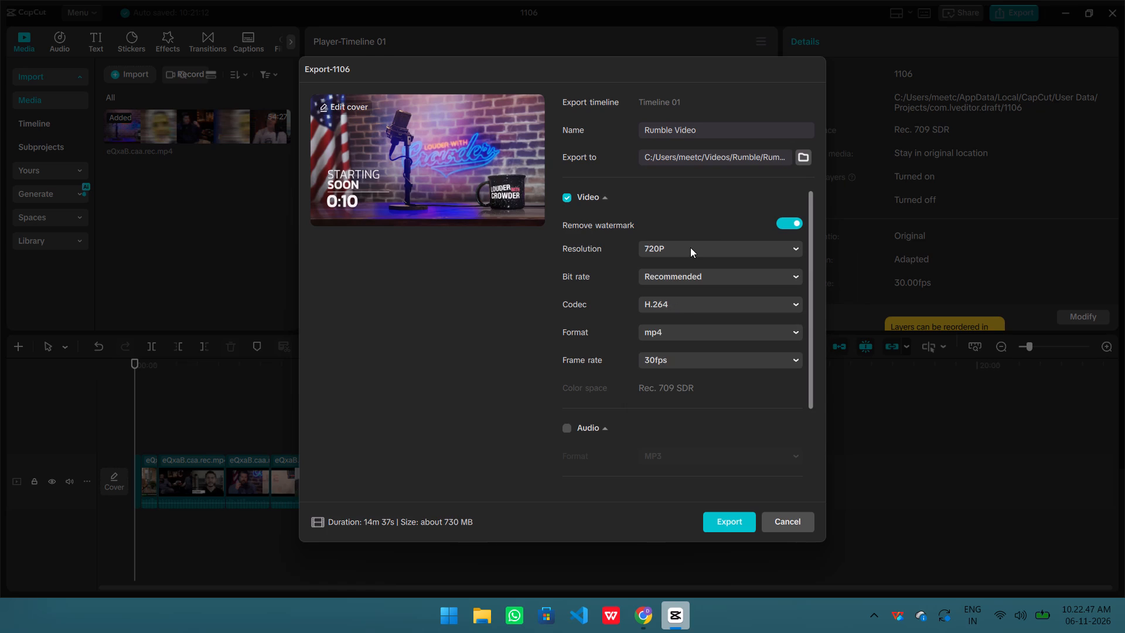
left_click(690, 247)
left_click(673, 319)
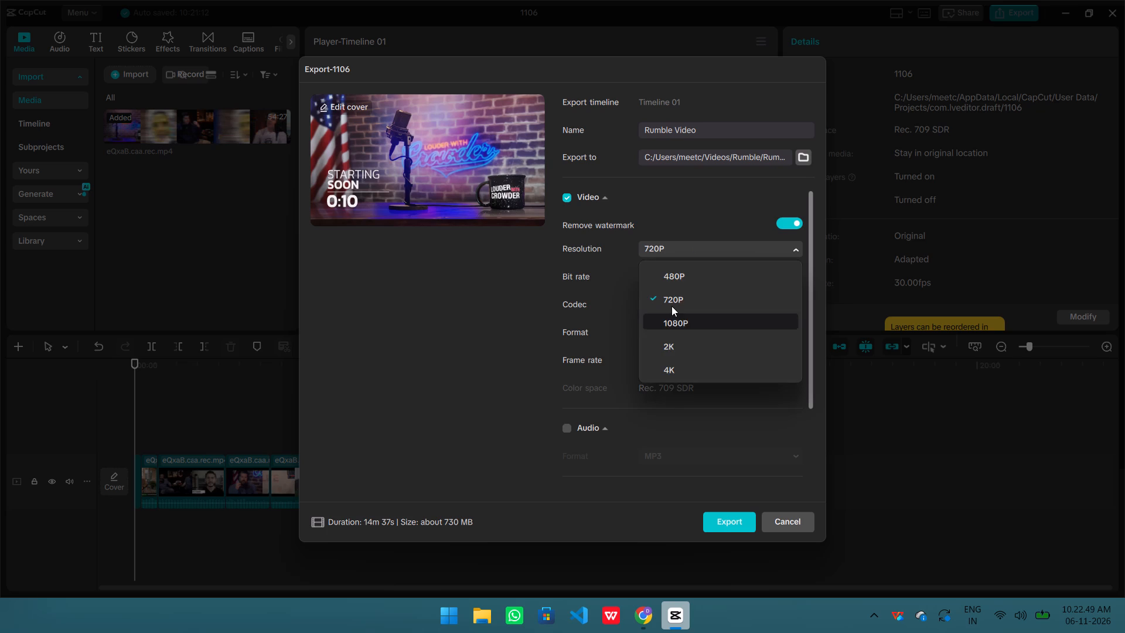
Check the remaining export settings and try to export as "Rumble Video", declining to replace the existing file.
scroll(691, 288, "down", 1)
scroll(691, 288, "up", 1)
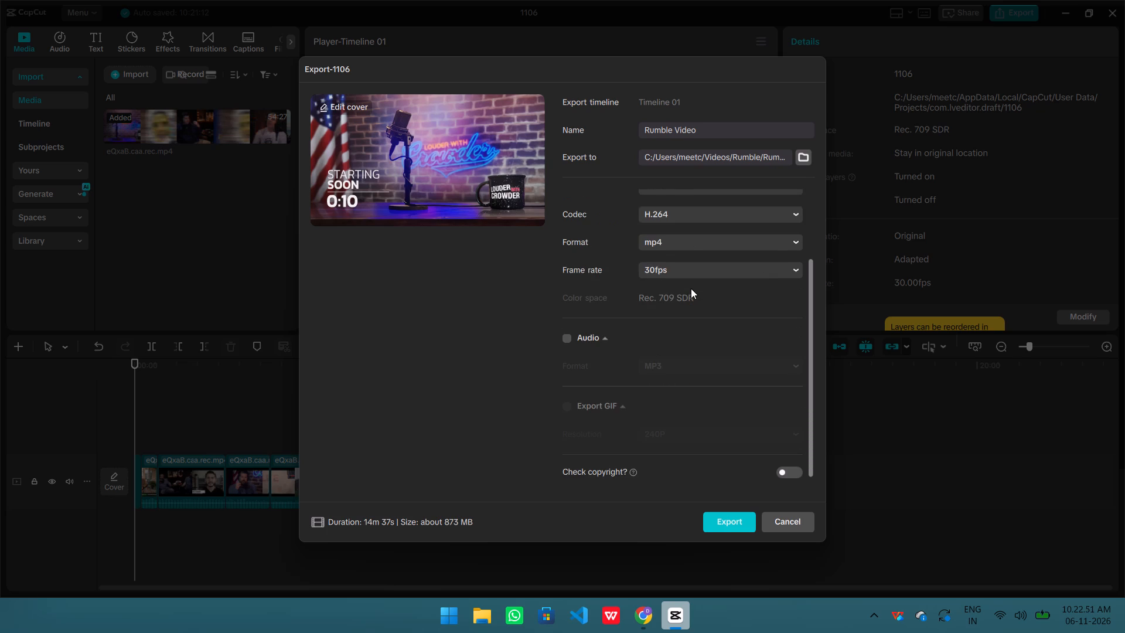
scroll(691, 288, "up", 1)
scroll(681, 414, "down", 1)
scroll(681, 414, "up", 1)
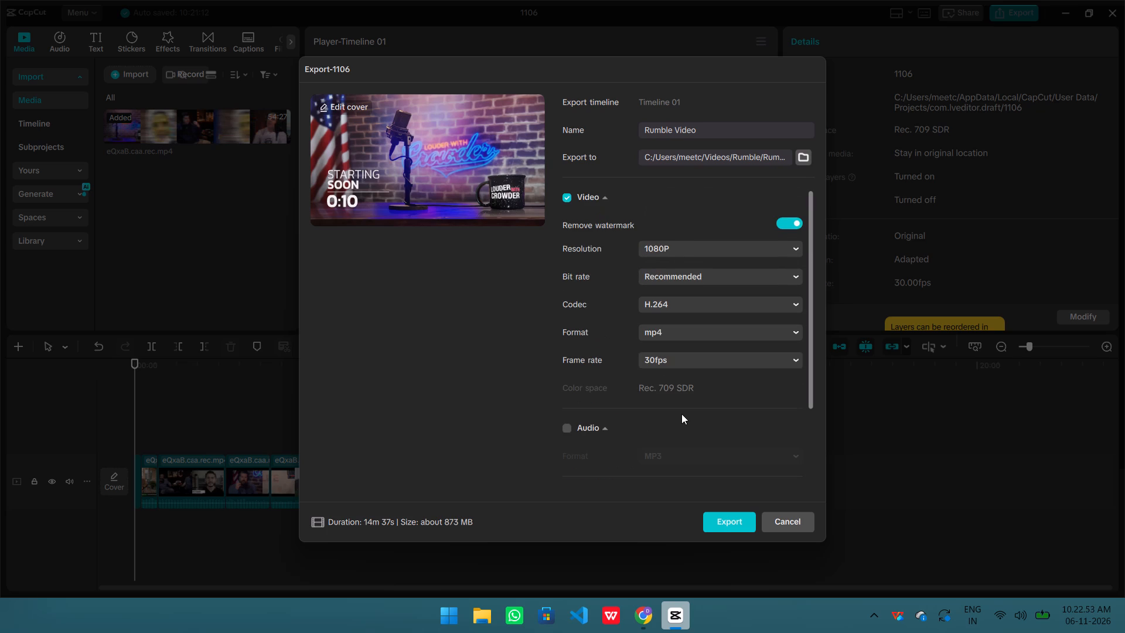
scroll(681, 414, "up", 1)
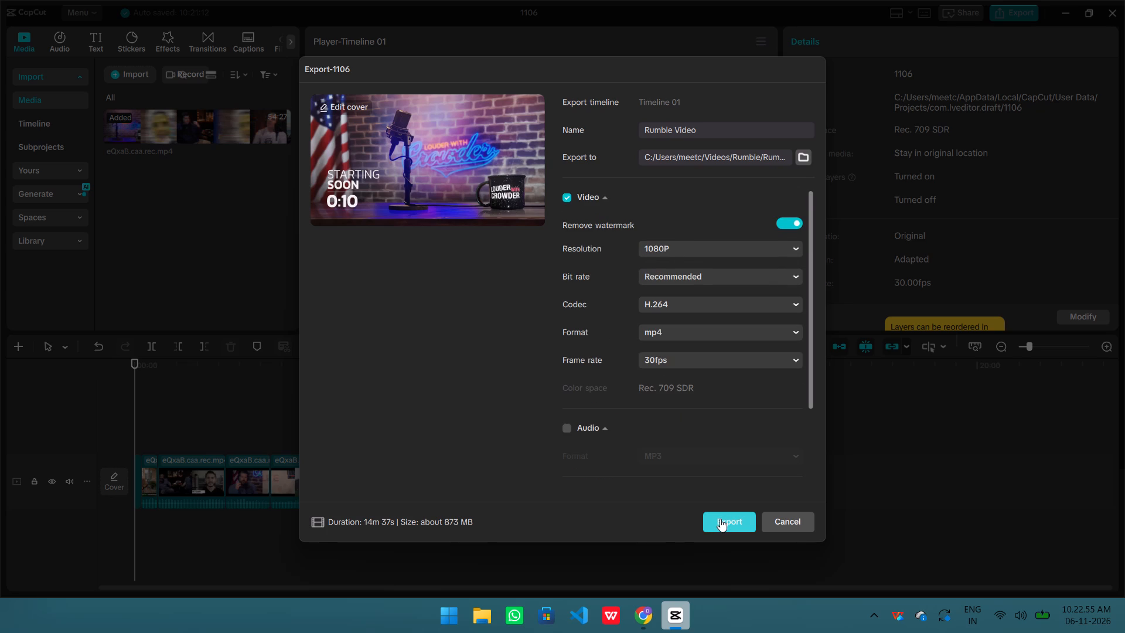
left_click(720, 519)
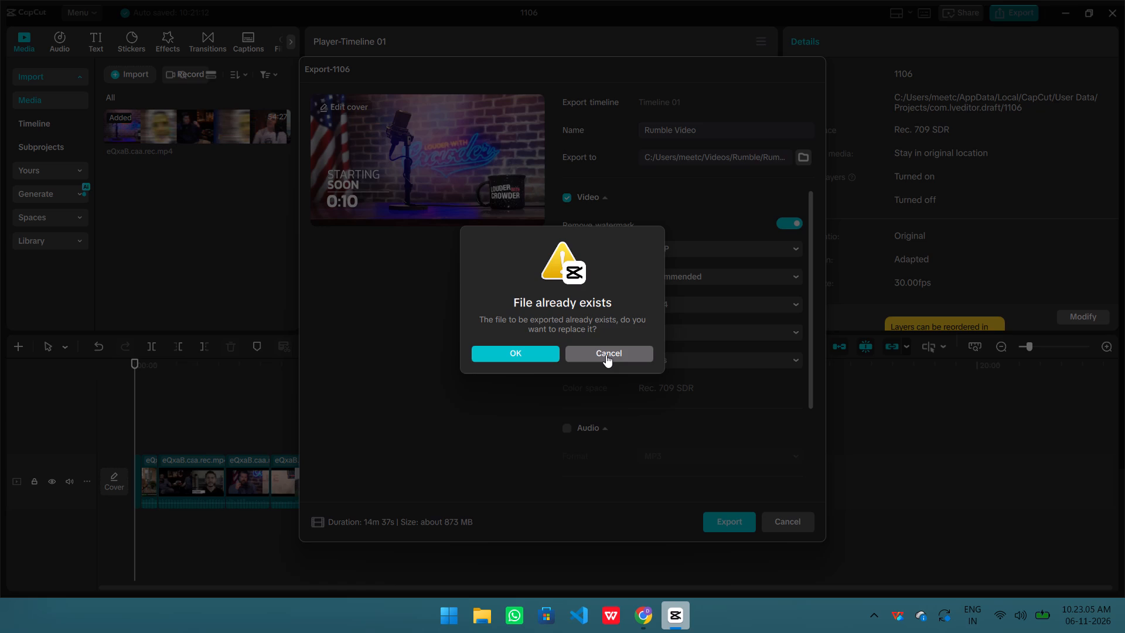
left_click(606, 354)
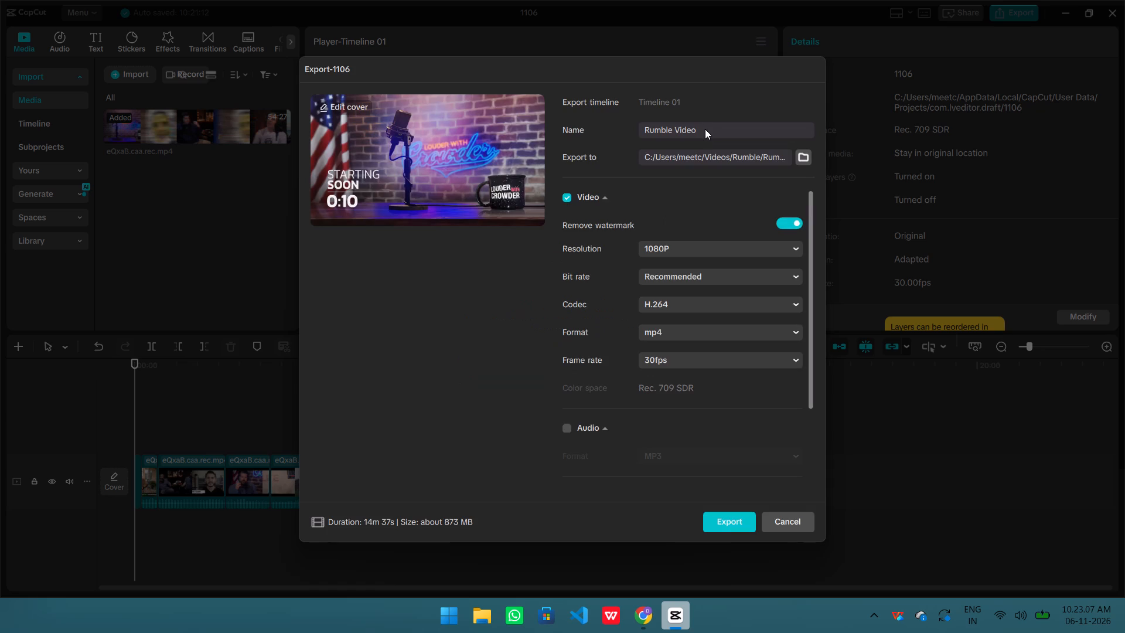
Rename the output file as "Rumble Video 2" and export it.
left_click(705, 127)
key("space")
type("2")
left_click(725, 520)
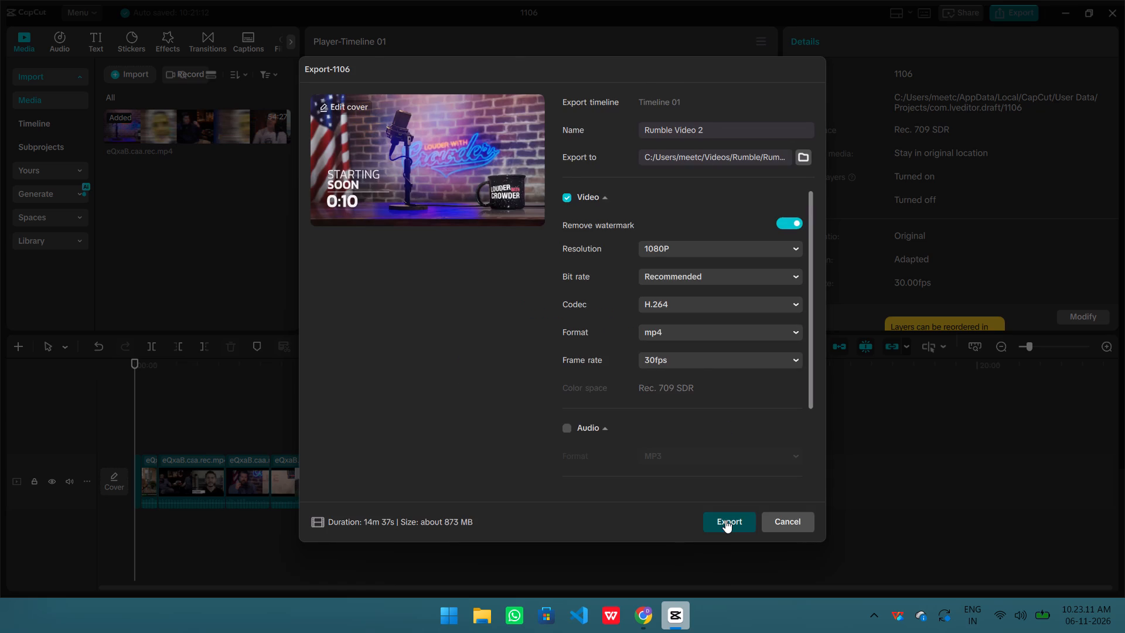
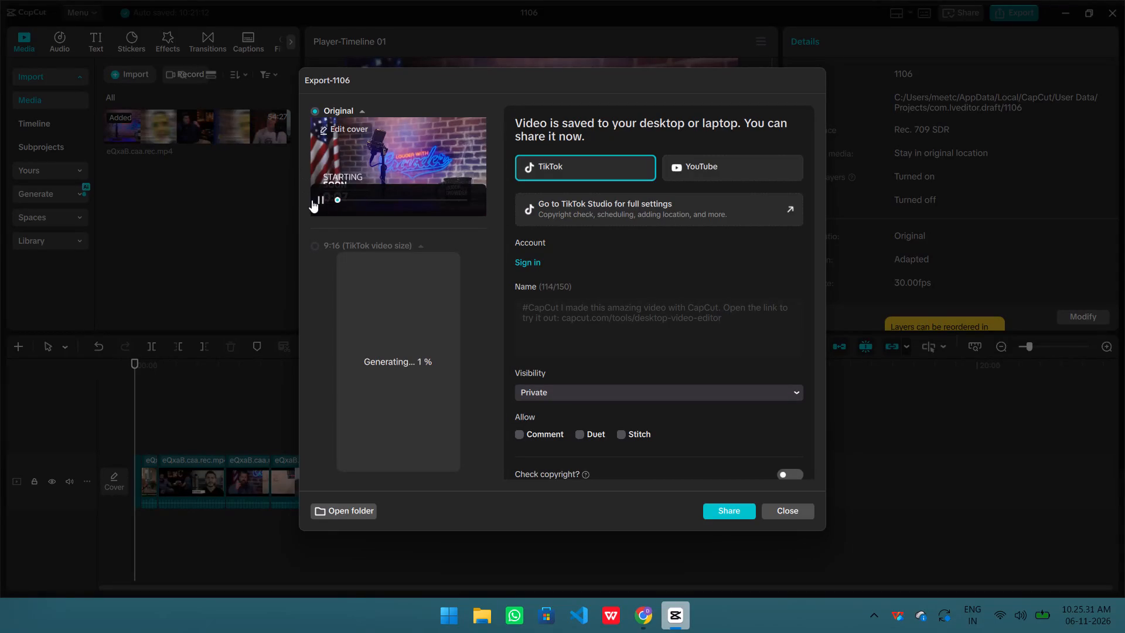
Pause the preview playback of the exported original-size video.
left_click(317, 199)
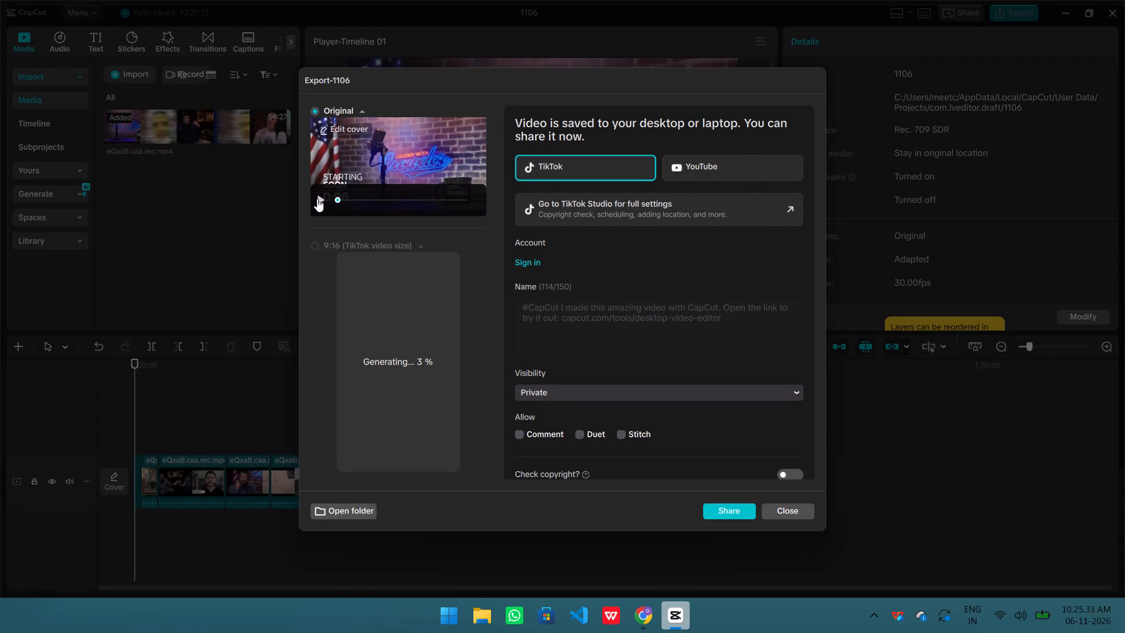
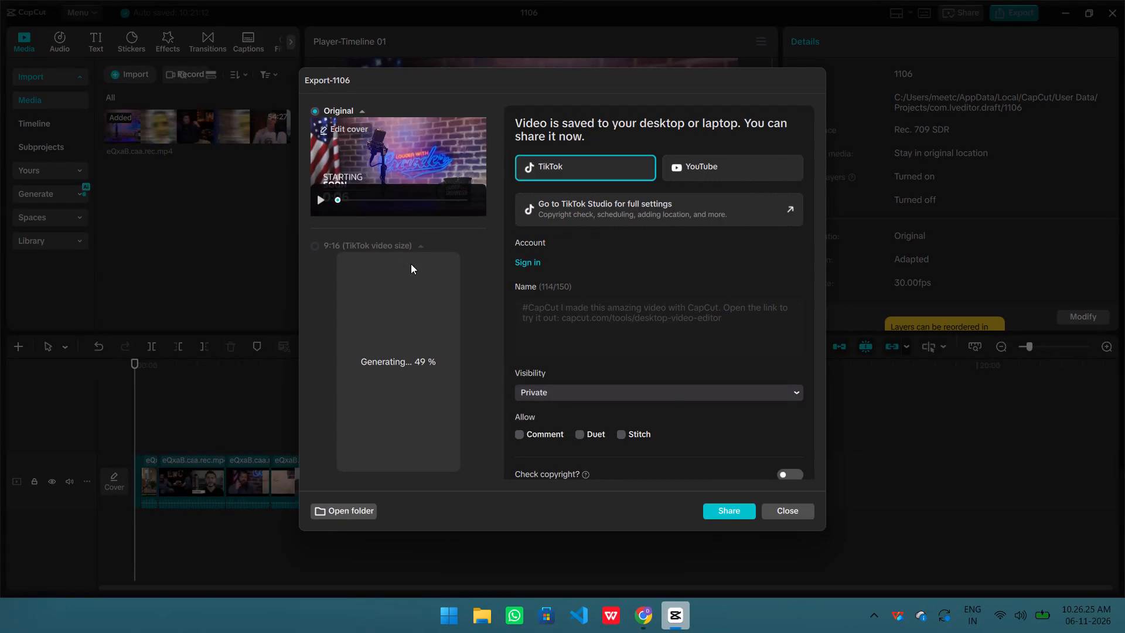
Close the export window without sharing the saved video and return to the editing timeline.
left_click(771, 512)
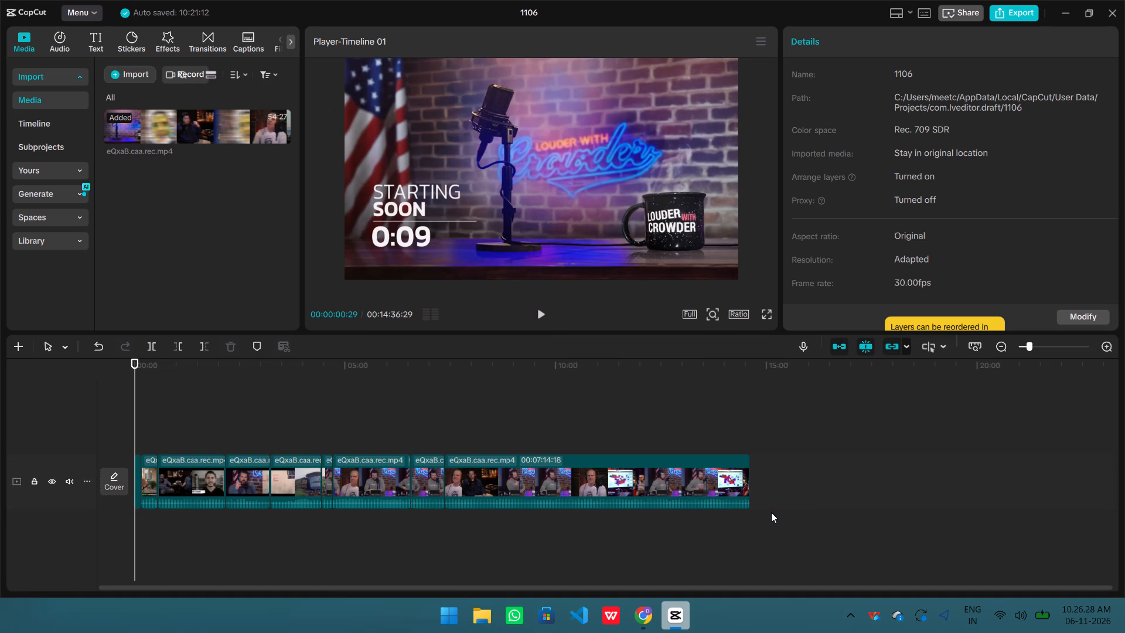
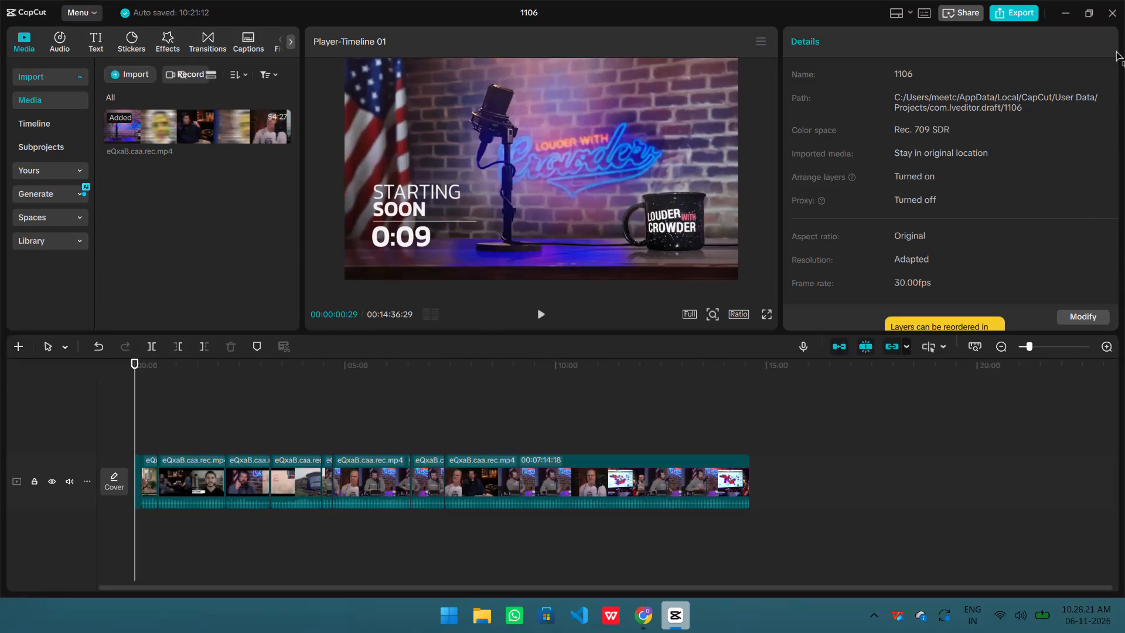
left_click(1111, 13)
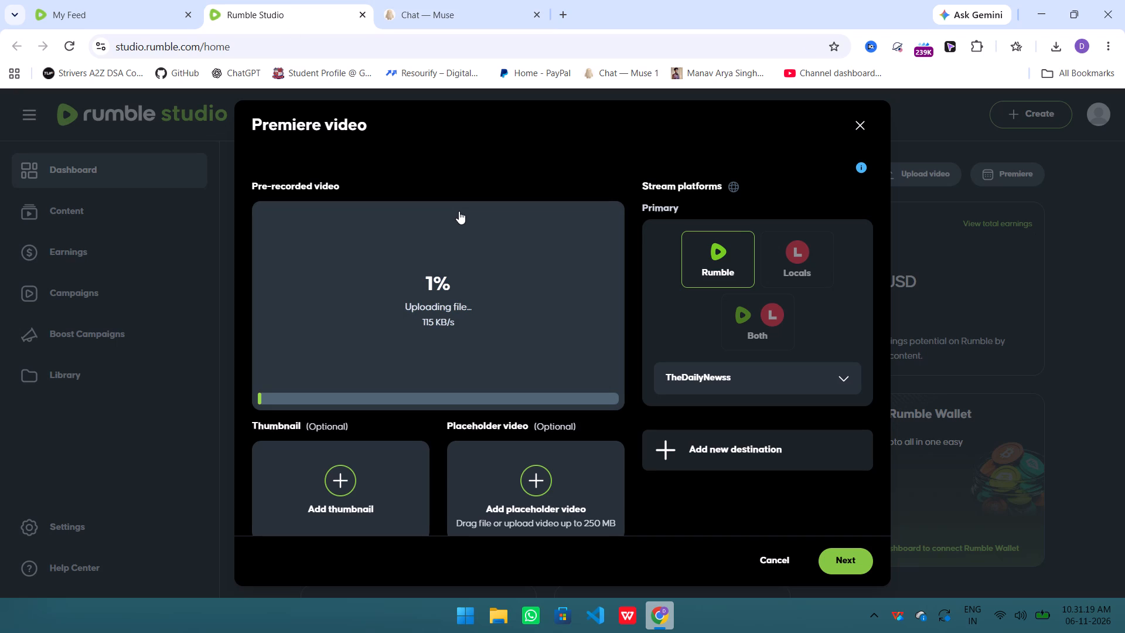
Look through the premiere form's channel choices, description, category, schedule, license and visibility options, and collapse the extra options.
scroll(468, 338, "down", 3)
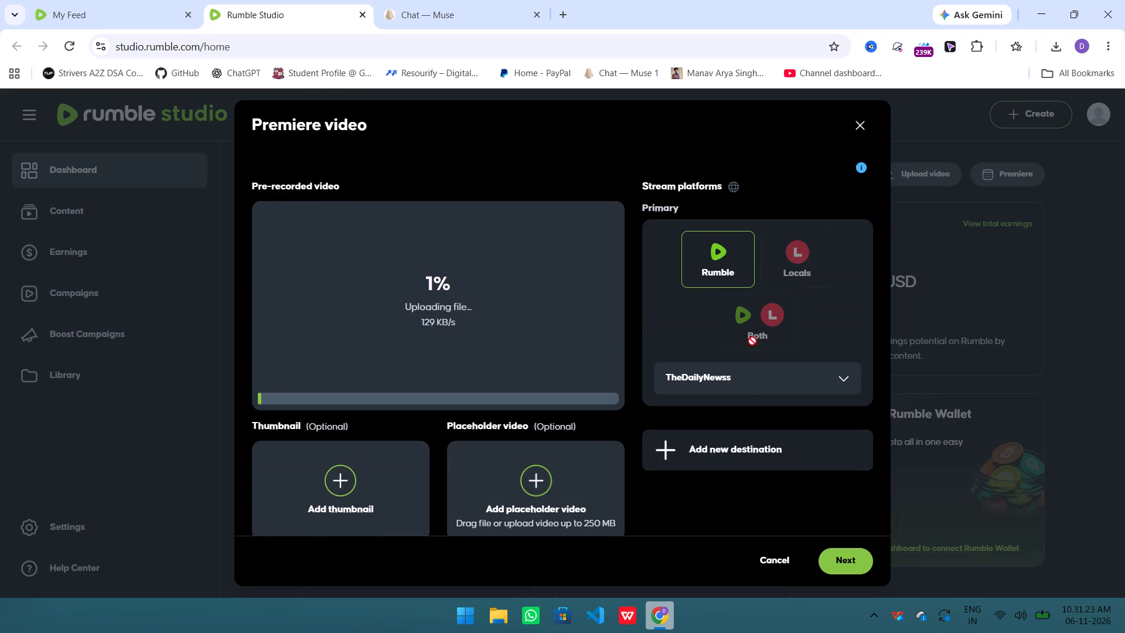
left_click(751, 383)
left_click(751, 383)
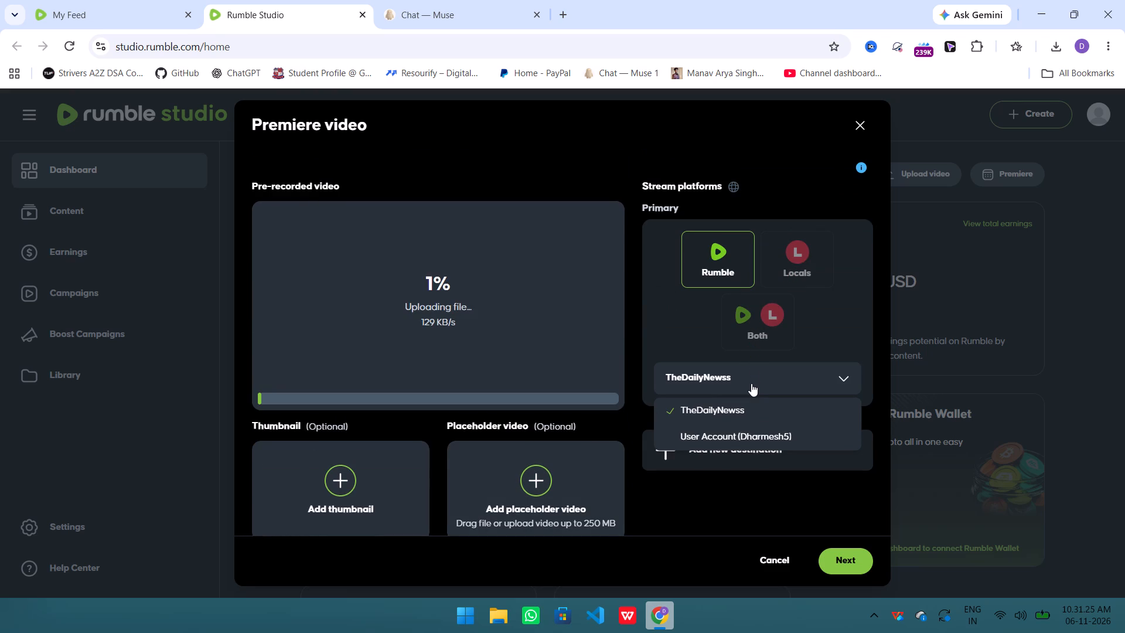
scroll(534, 443, "right", 1)
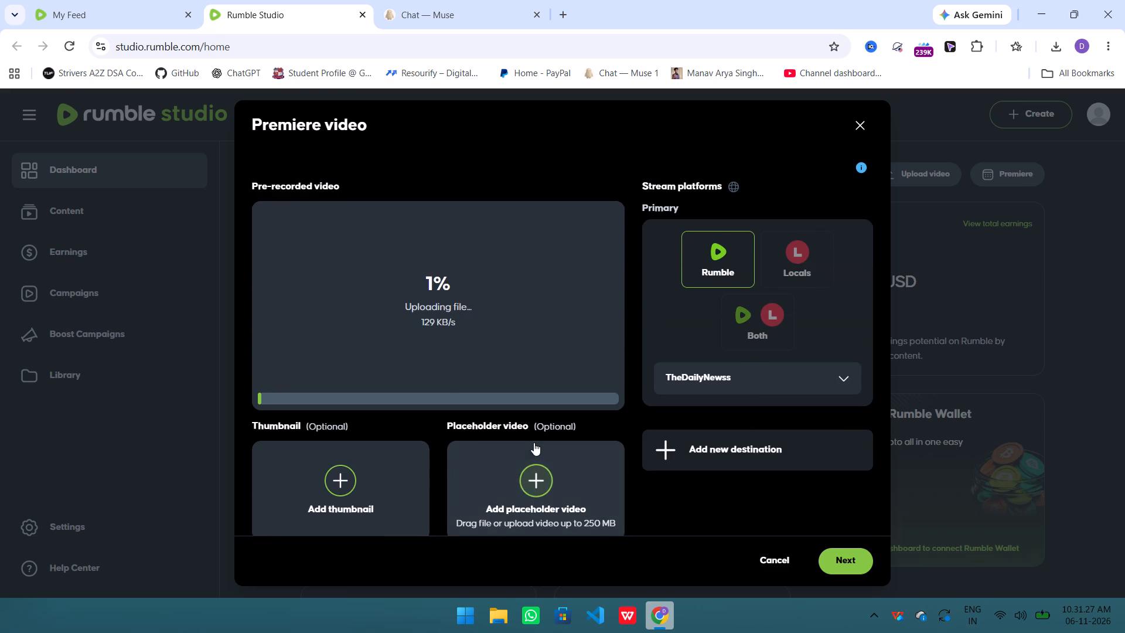
scroll(534, 443, "right", 1)
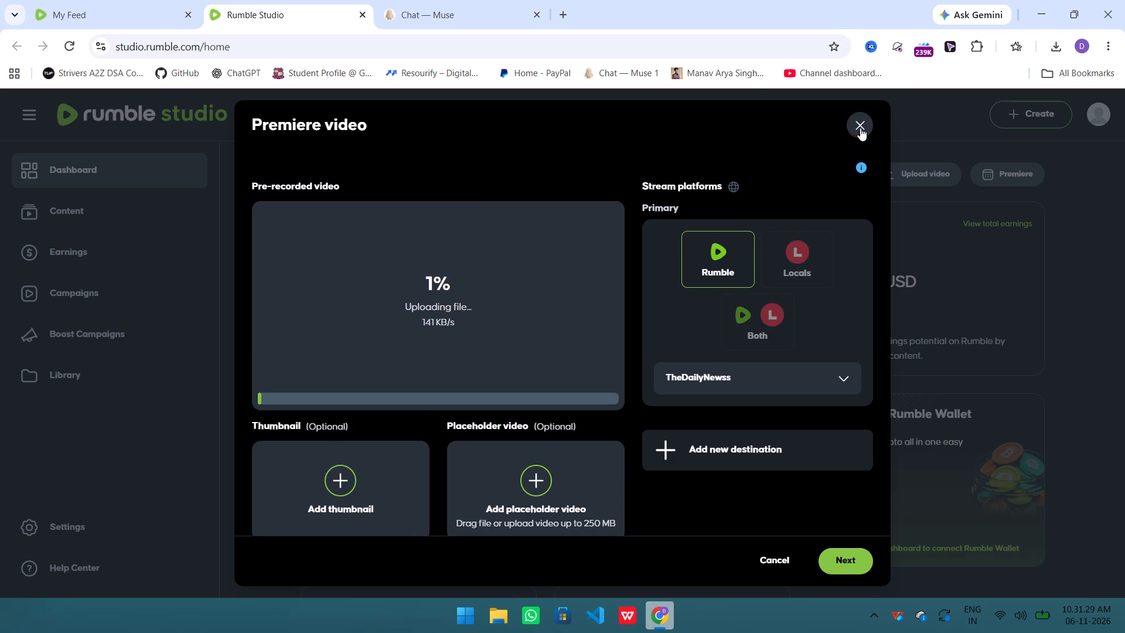
right_click(509, 385)
scroll(509, 385, "down", 2)
left_click(693, 453)
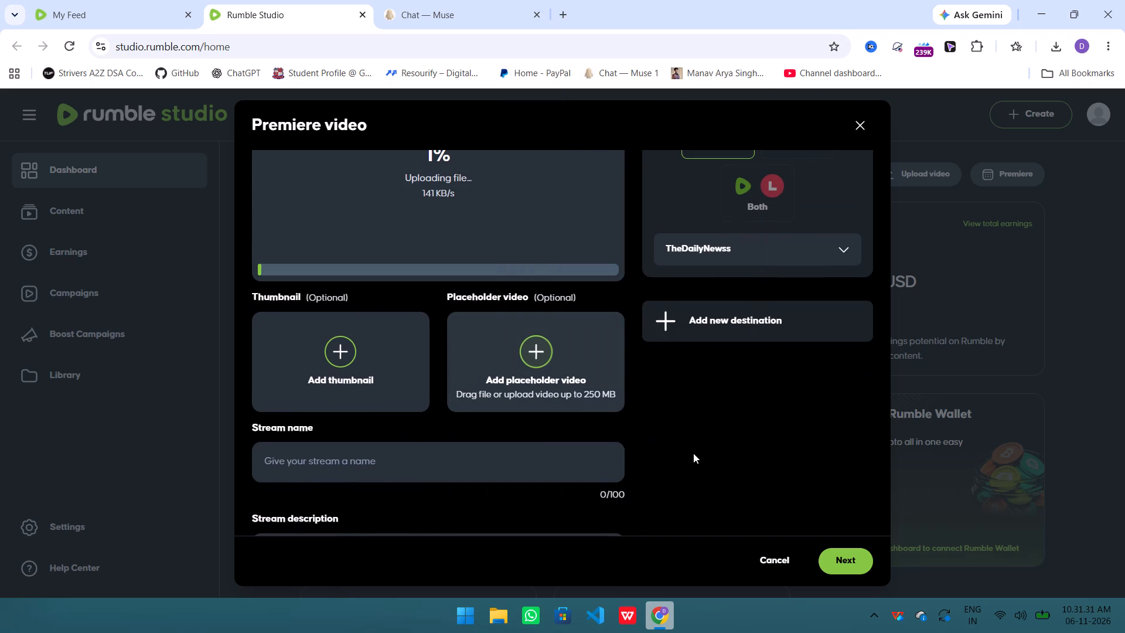
scroll(654, 438, "down", 4)
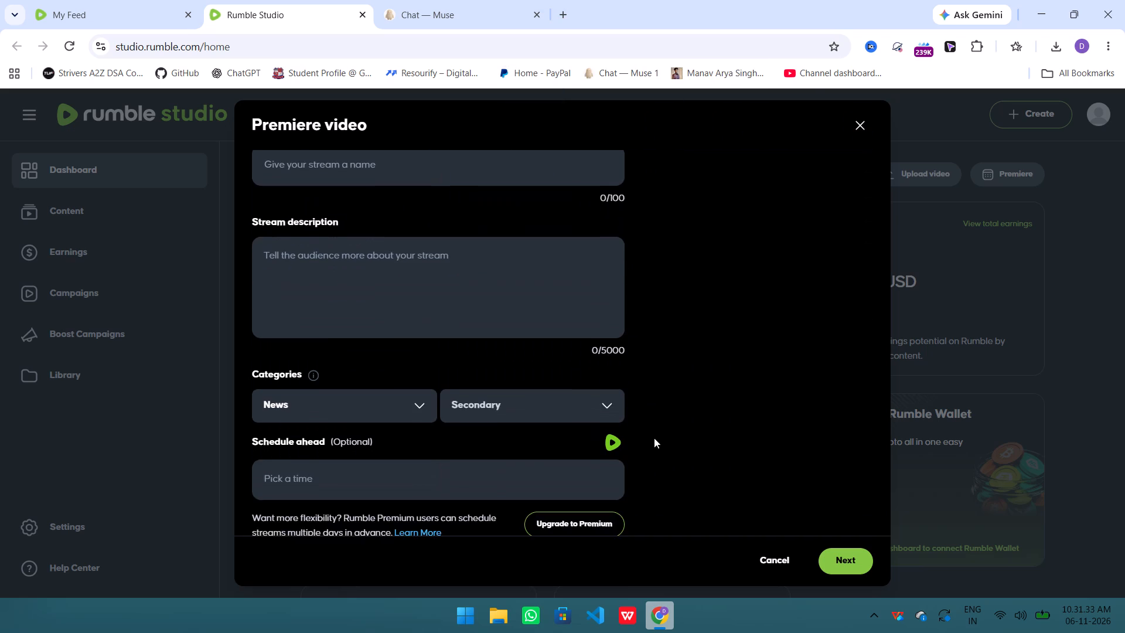
scroll(654, 438, "down", 3)
scroll(654, 438, "up", 6)
scroll(654, 438, "down", 4)
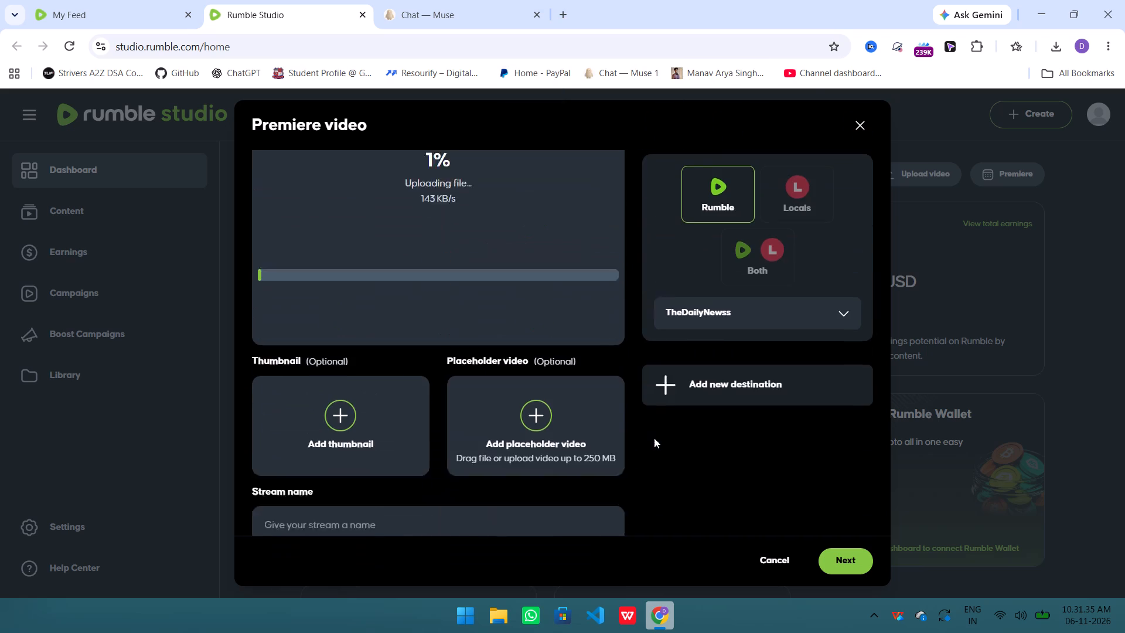
scroll(654, 438, "down", 2)
left_click(439, 507)
scroll(553, 505, "down", 1)
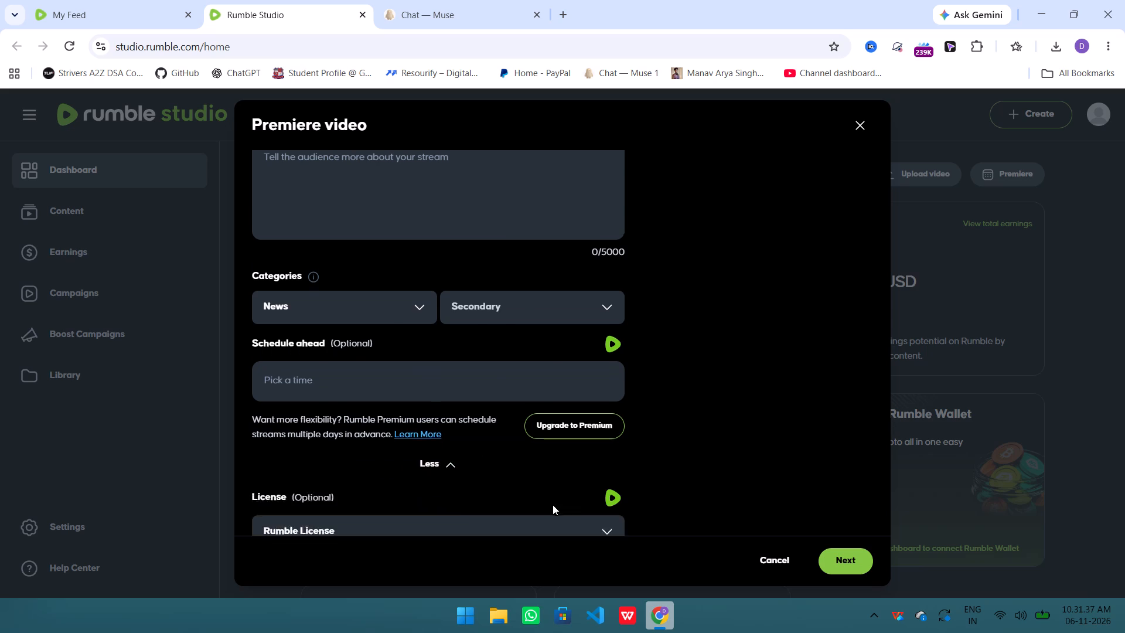
scroll(553, 505, "down", 2)
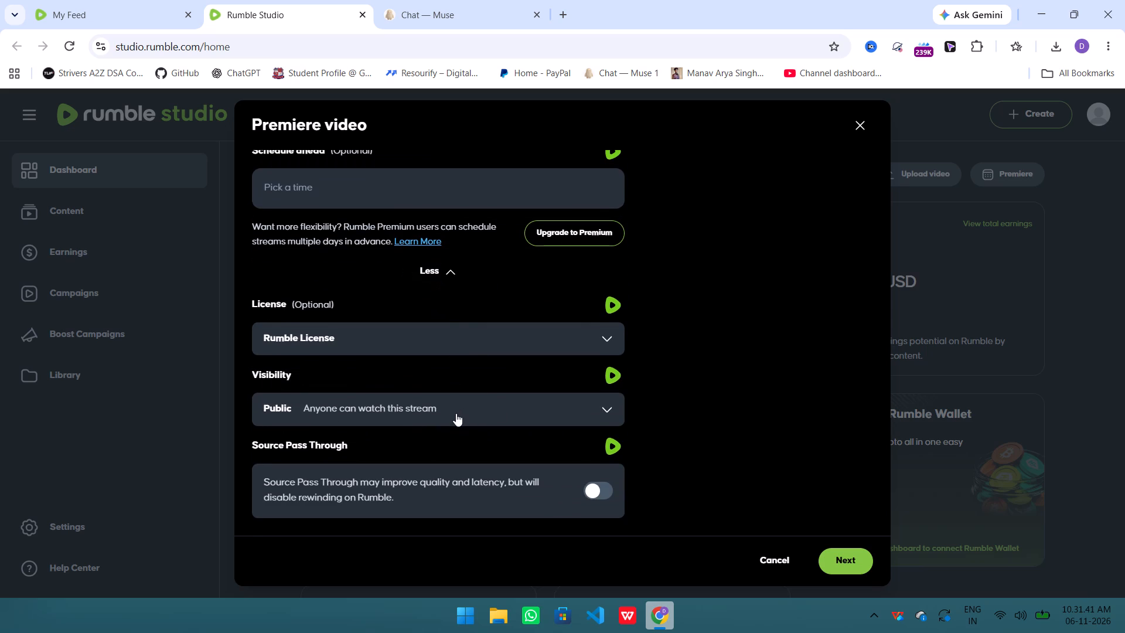
left_click(441, 281)
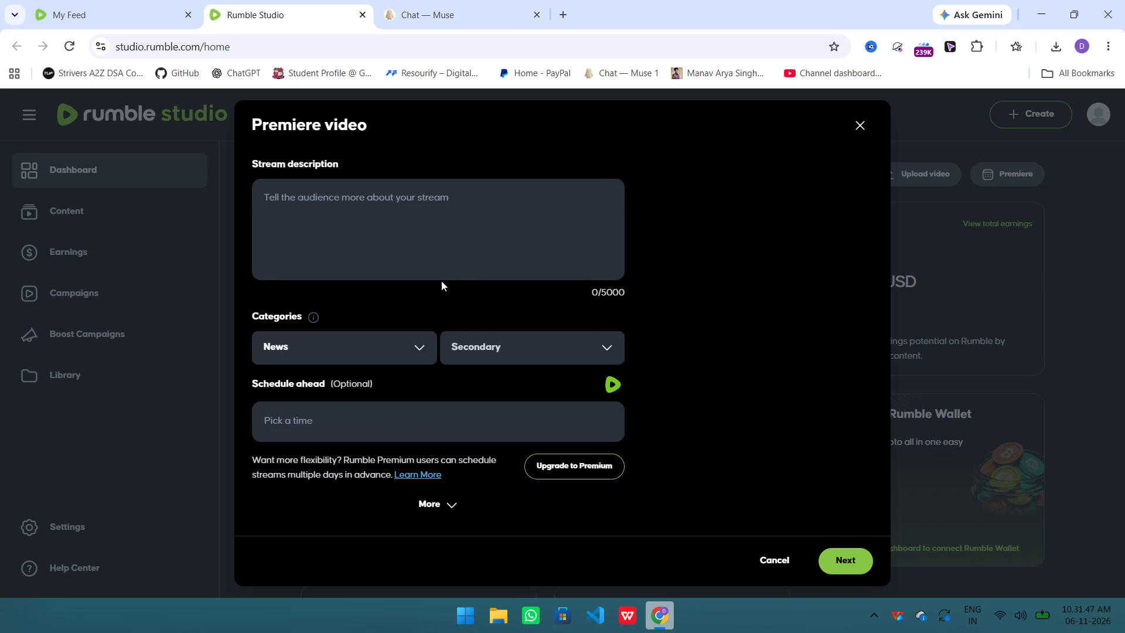
scroll(748, 332, "up", 10)
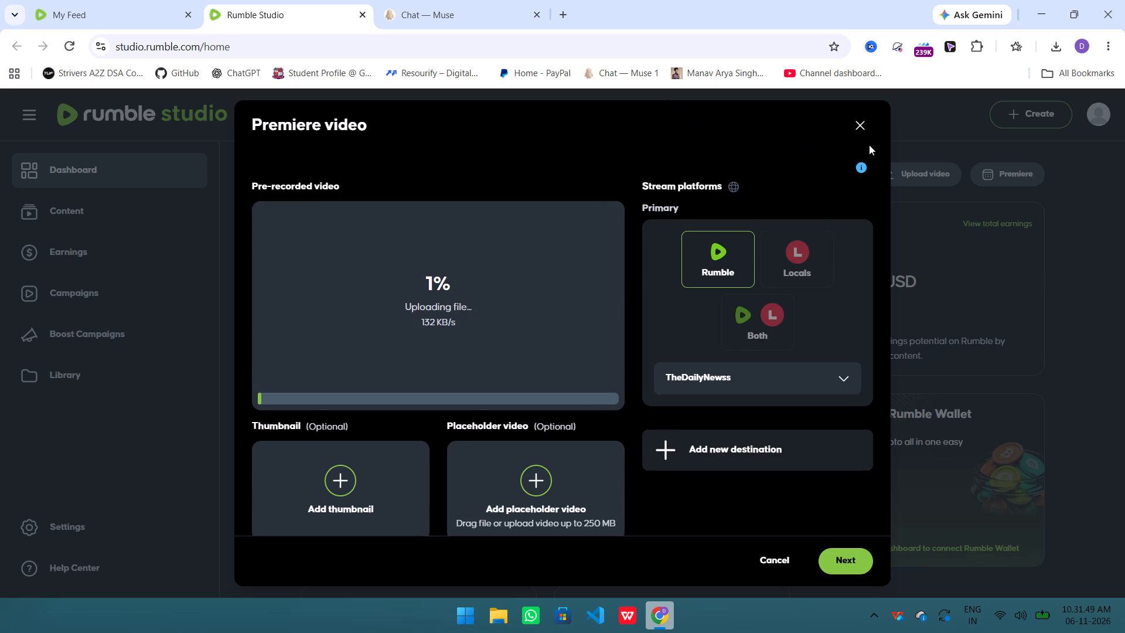
Close the premiere form and abandon its running upload, reopen a blank form, and close that too.
left_click(862, 125)
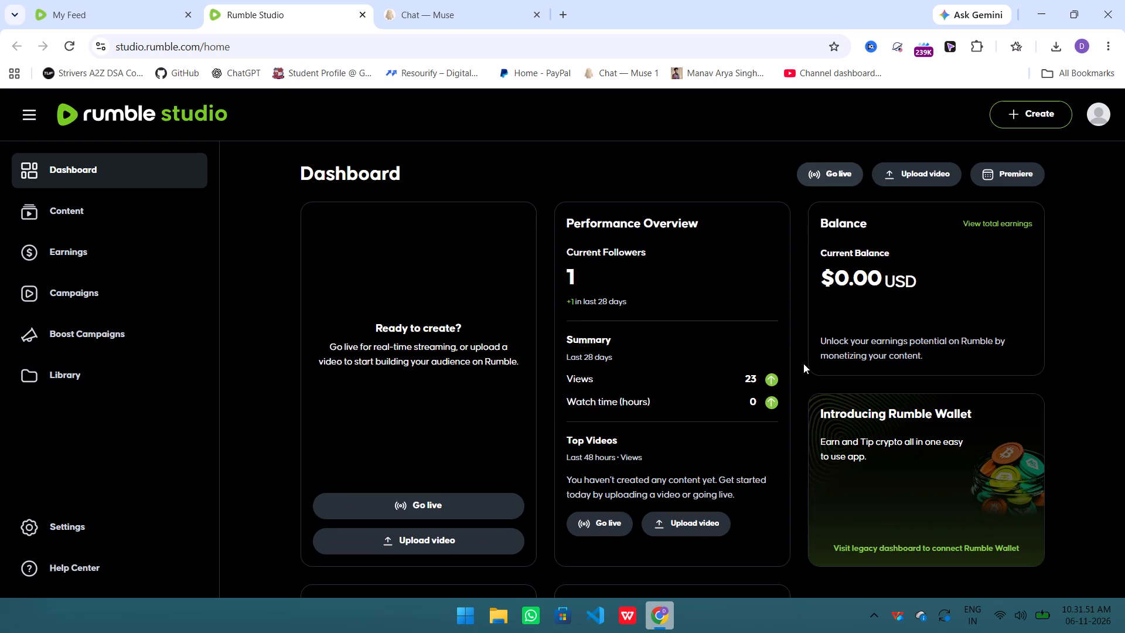
left_click(1003, 181)
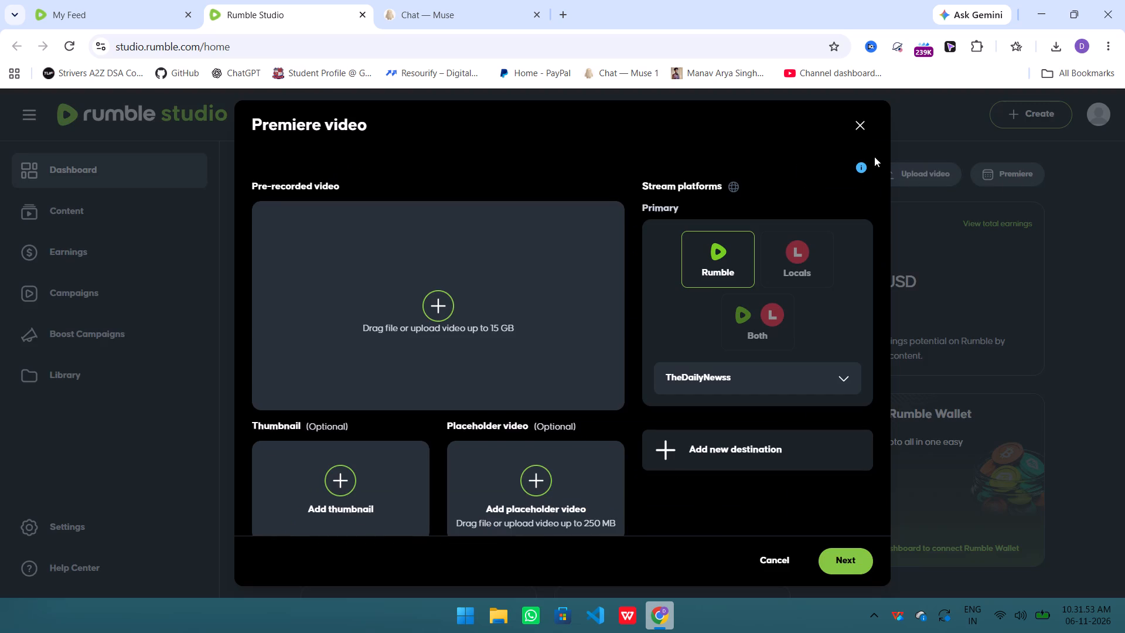
left_click(860, 131)
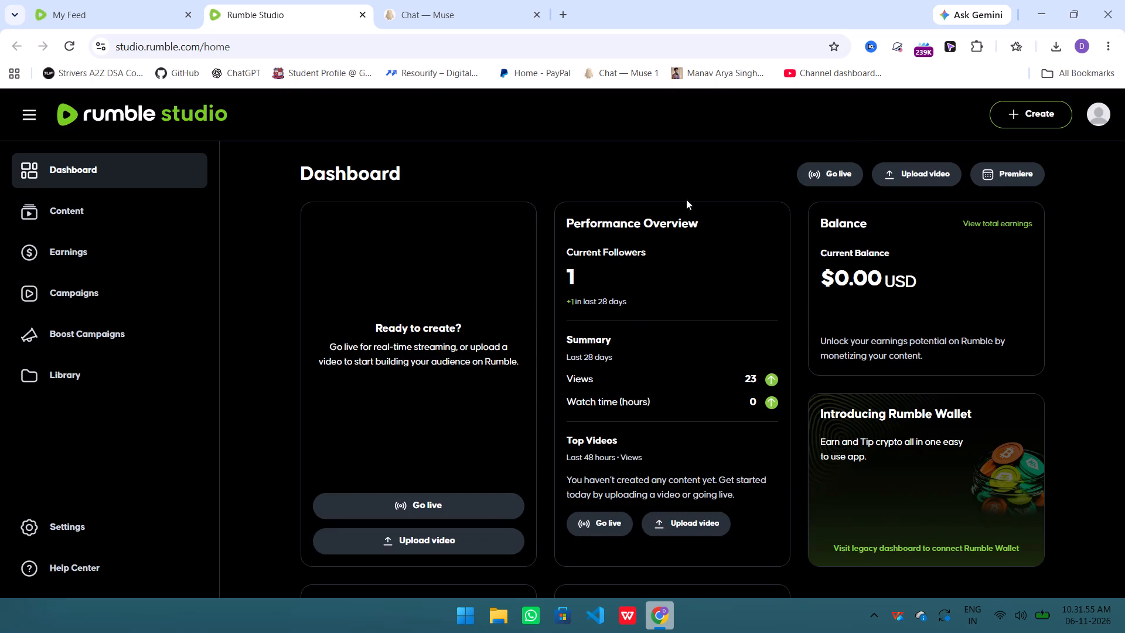
Look over the Content and Earnings pages in Rumble Studio, checking on Muse's thumbnail reply in between, and return to the Dashboard.
left_click(57, 209)
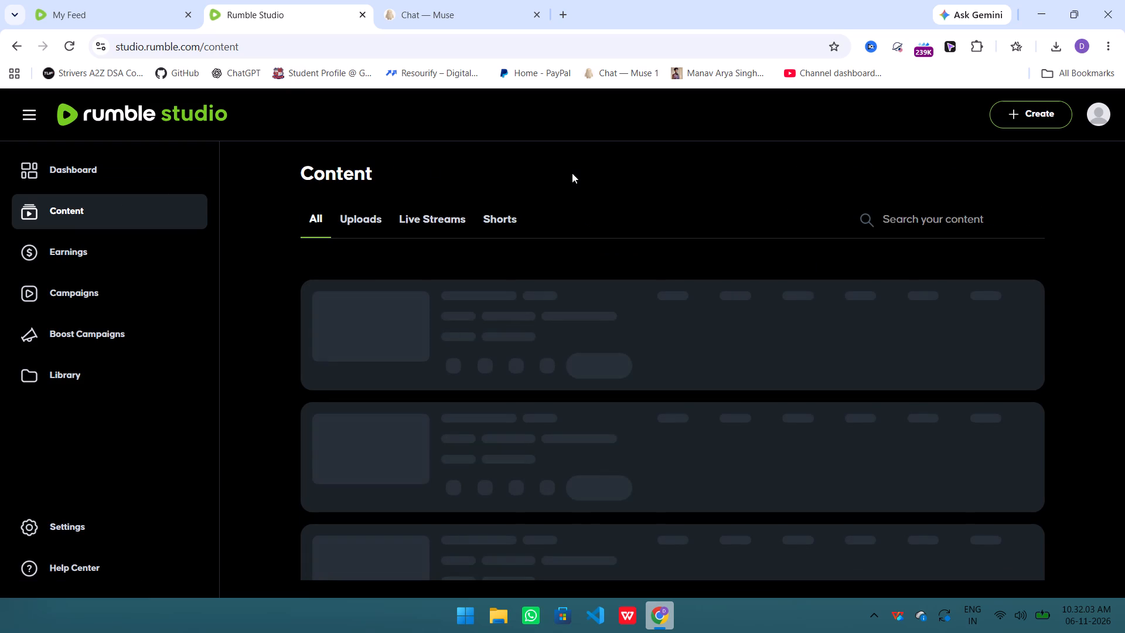
left_click(32, 0)
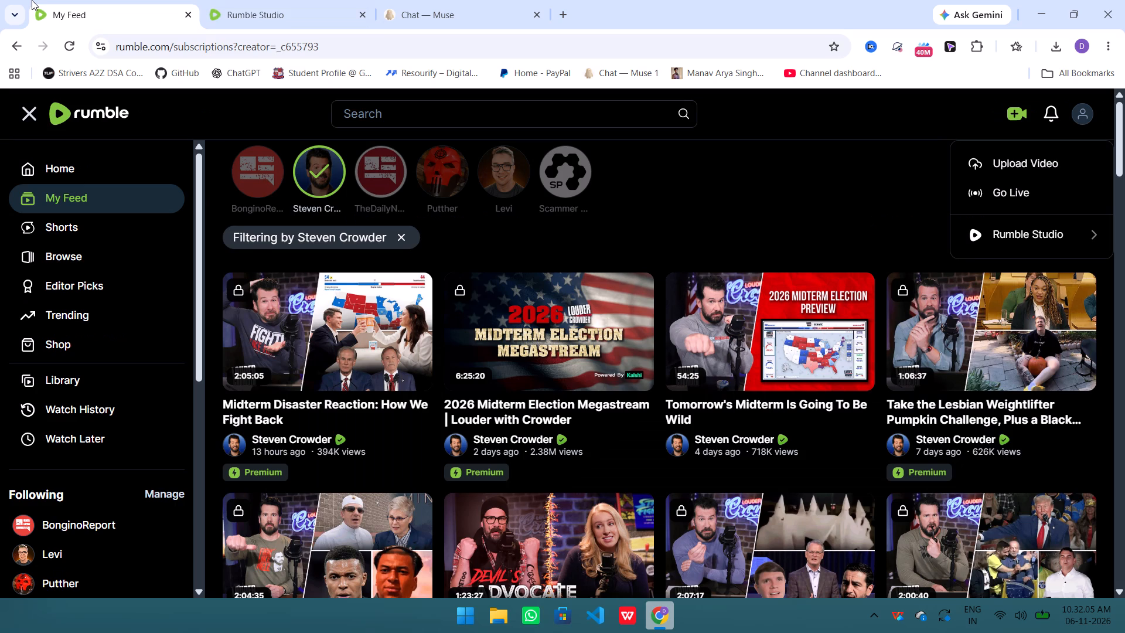
left_click(254, 0)
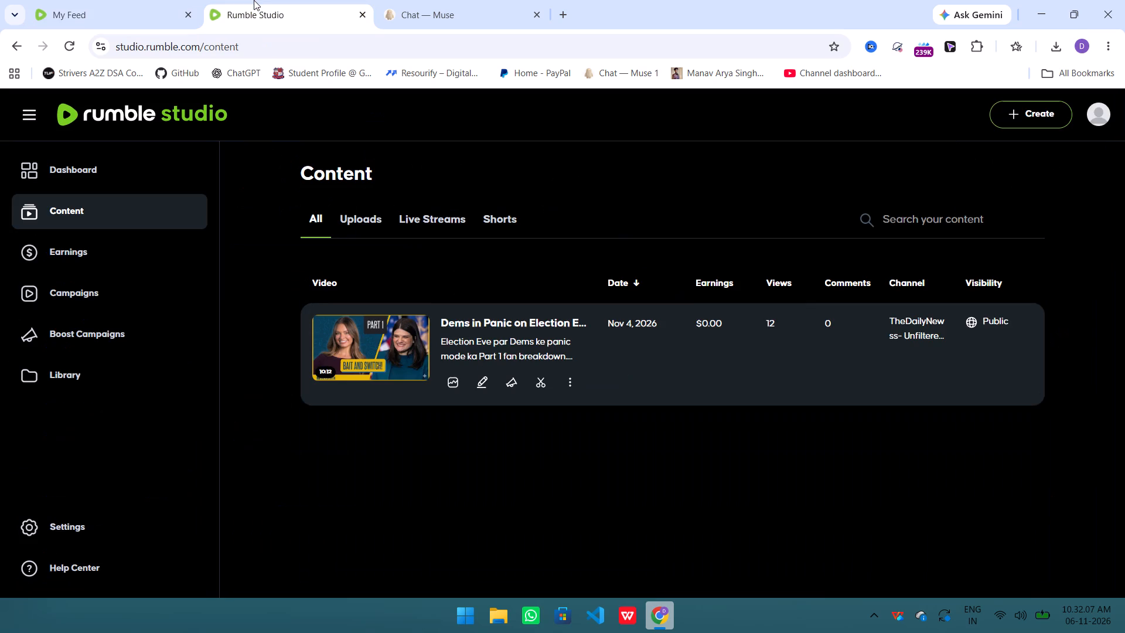
left_click(69, 254)
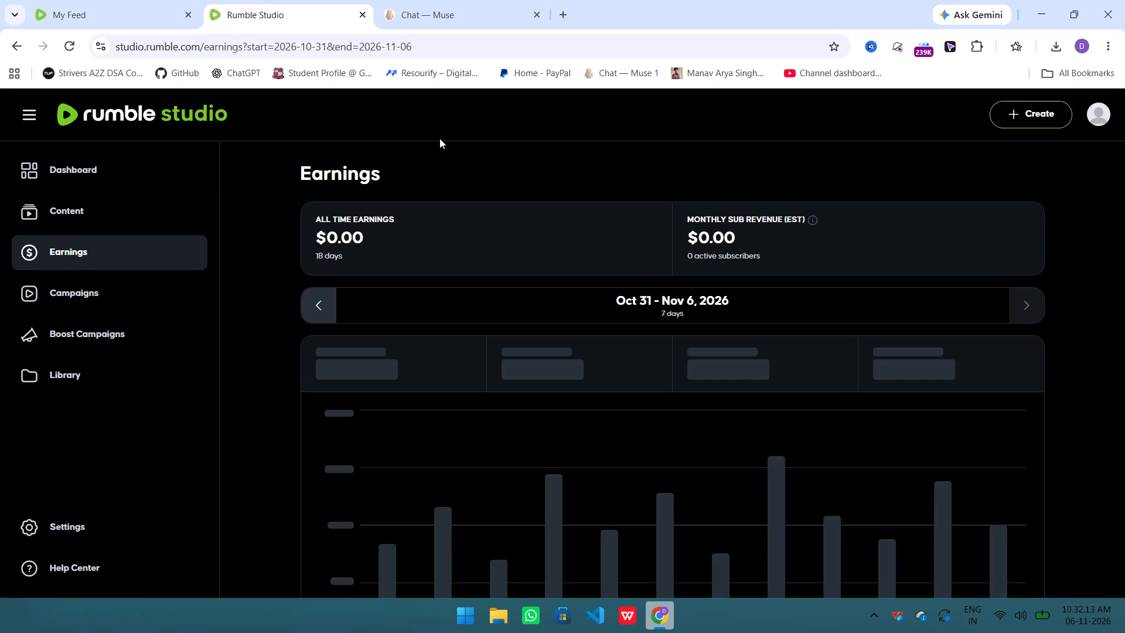
left_click(437, 0)
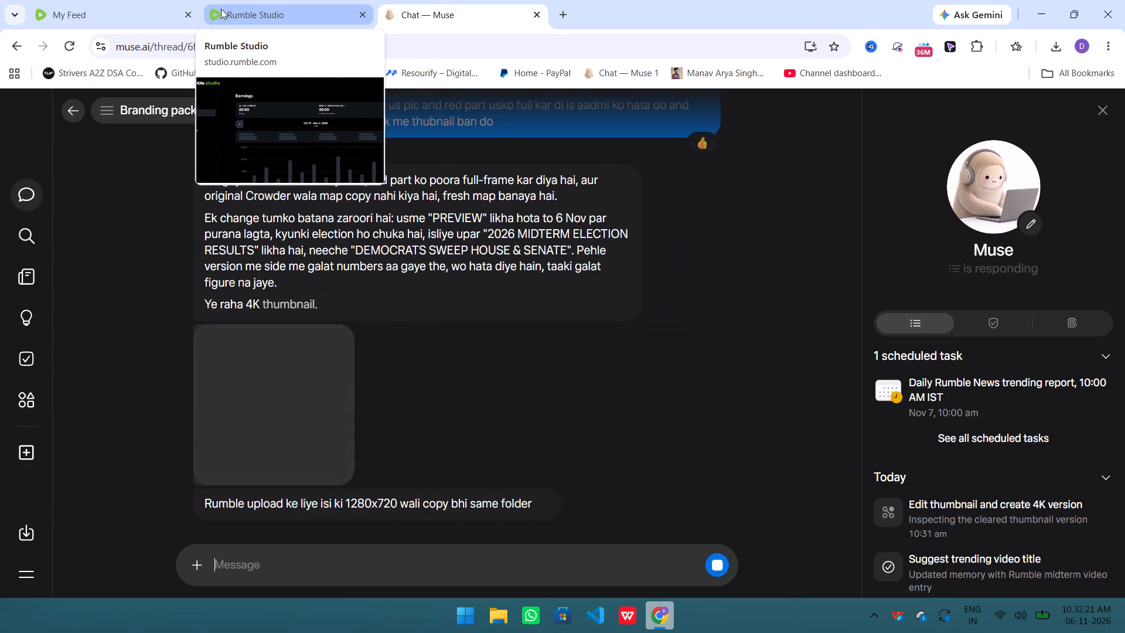
left_click(261, 0)
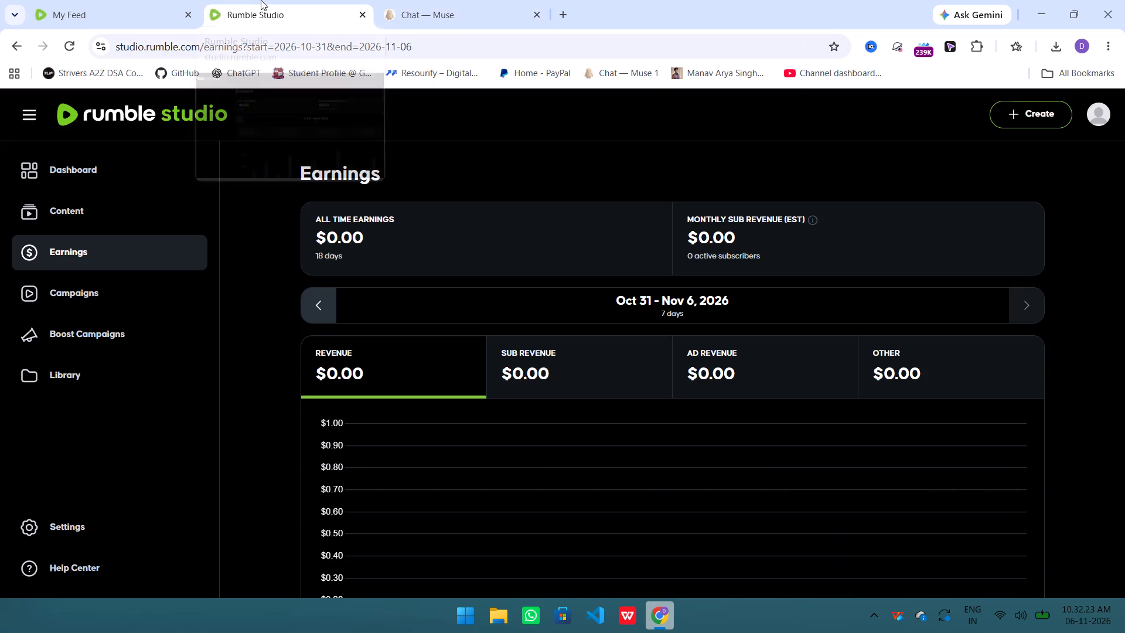
left_click(322, 11)
left_click(44, 165)
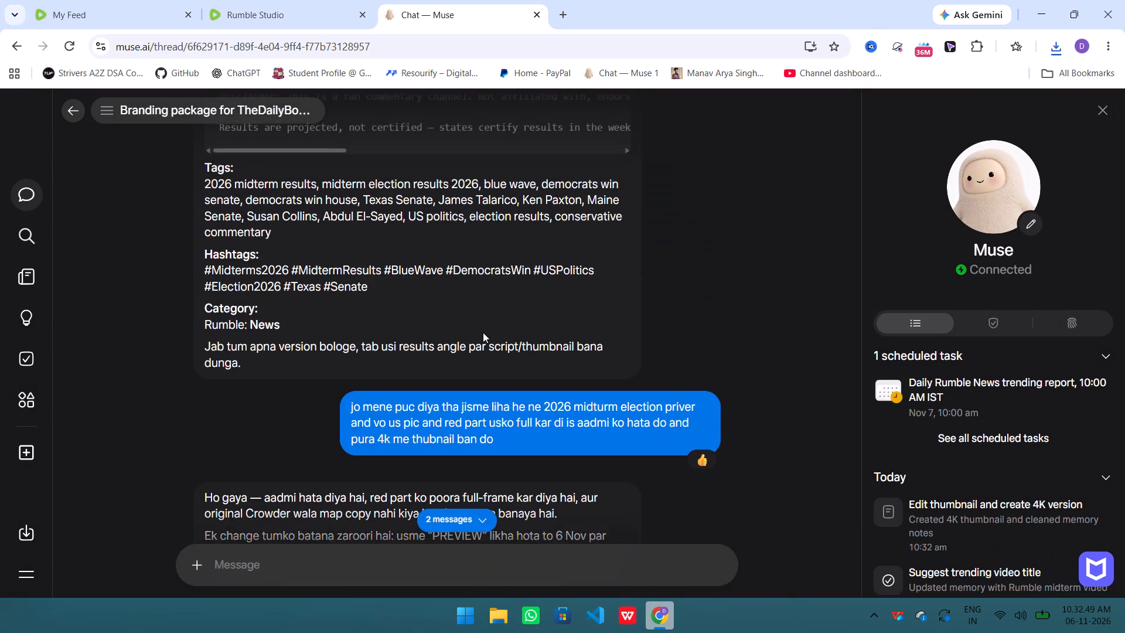
scroll(483, 332, "up", 6)
scroll(483, 332, "down", 3)
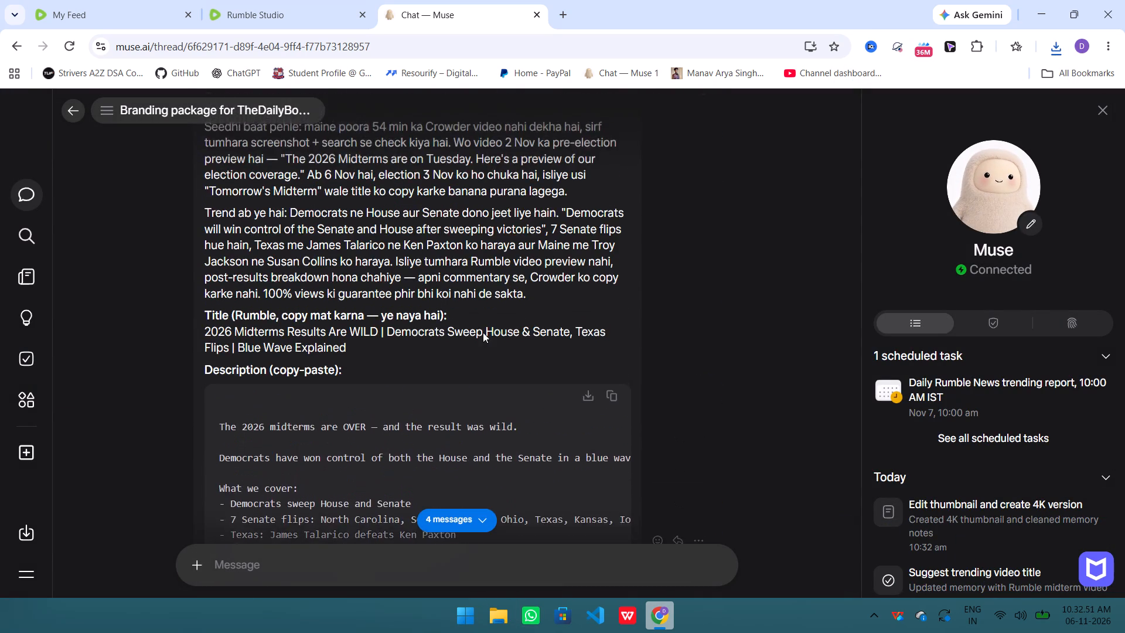
scroll(483, 332, "down", 3)
Return to the Rumble Studio dashboard and close the Muse chat.
left_click(287, 0)
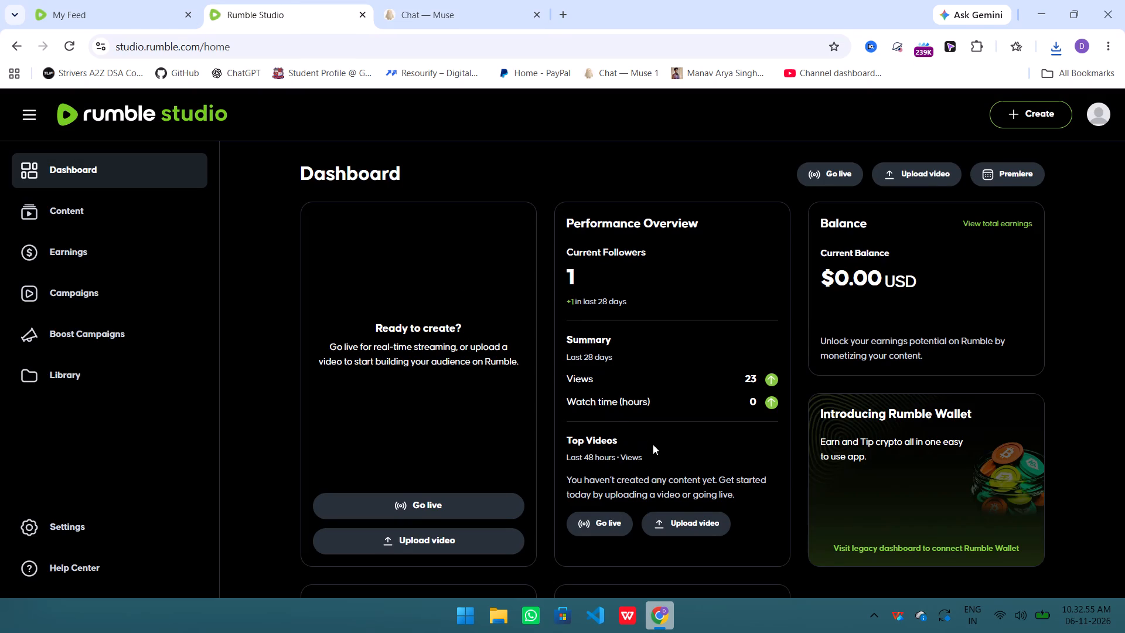
scroll(625, 469, "down", 2)
scroll(625, 469, "up", 2)
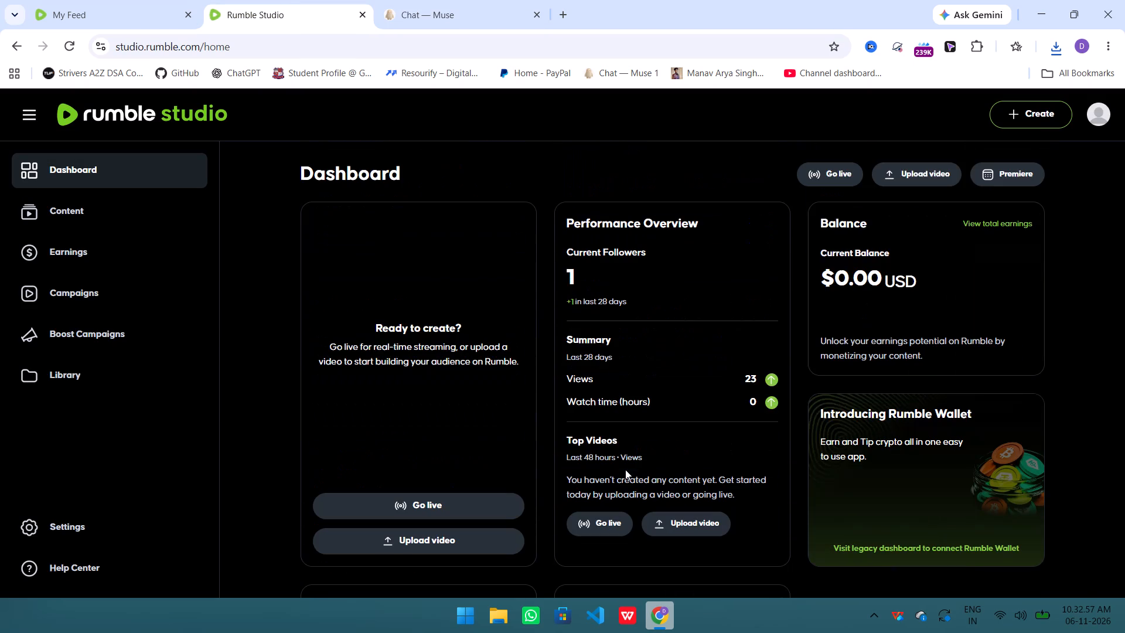
left_click(536, 14)
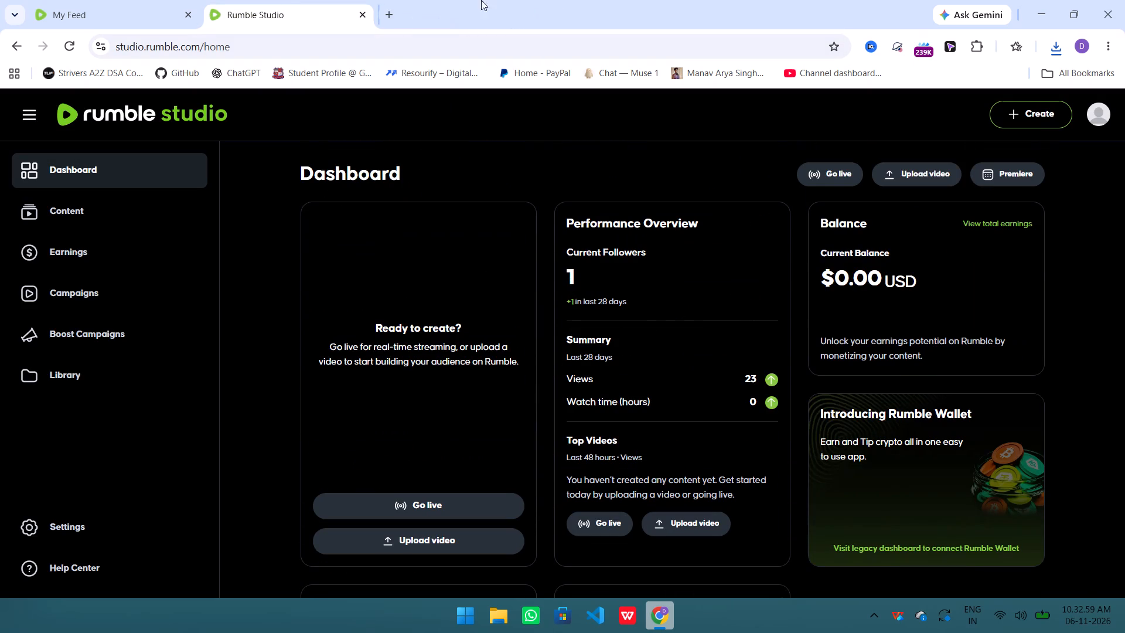
Minimize the browser and launch Kuro from the desktop.
left_click(1020, 8)
left_click(1030, 10)
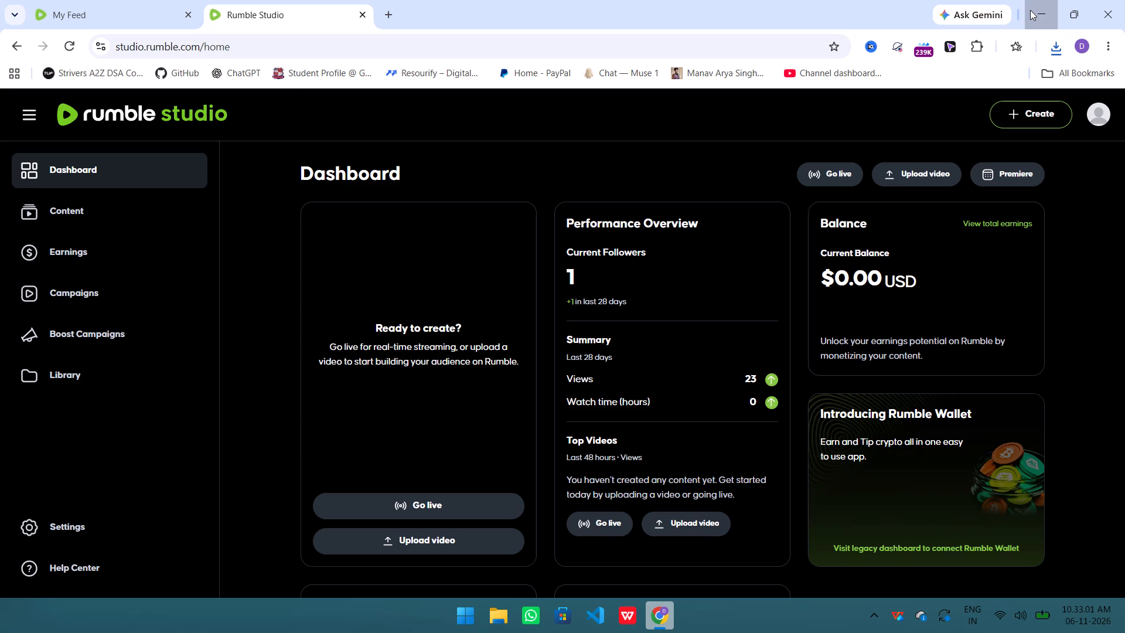
double_click(61, 266)
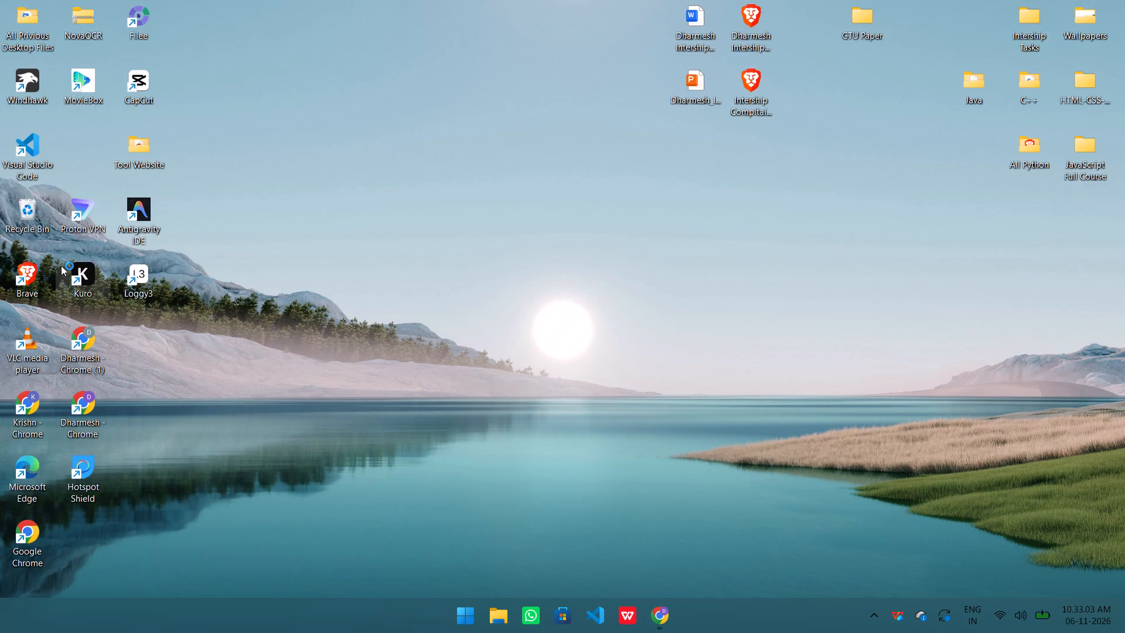